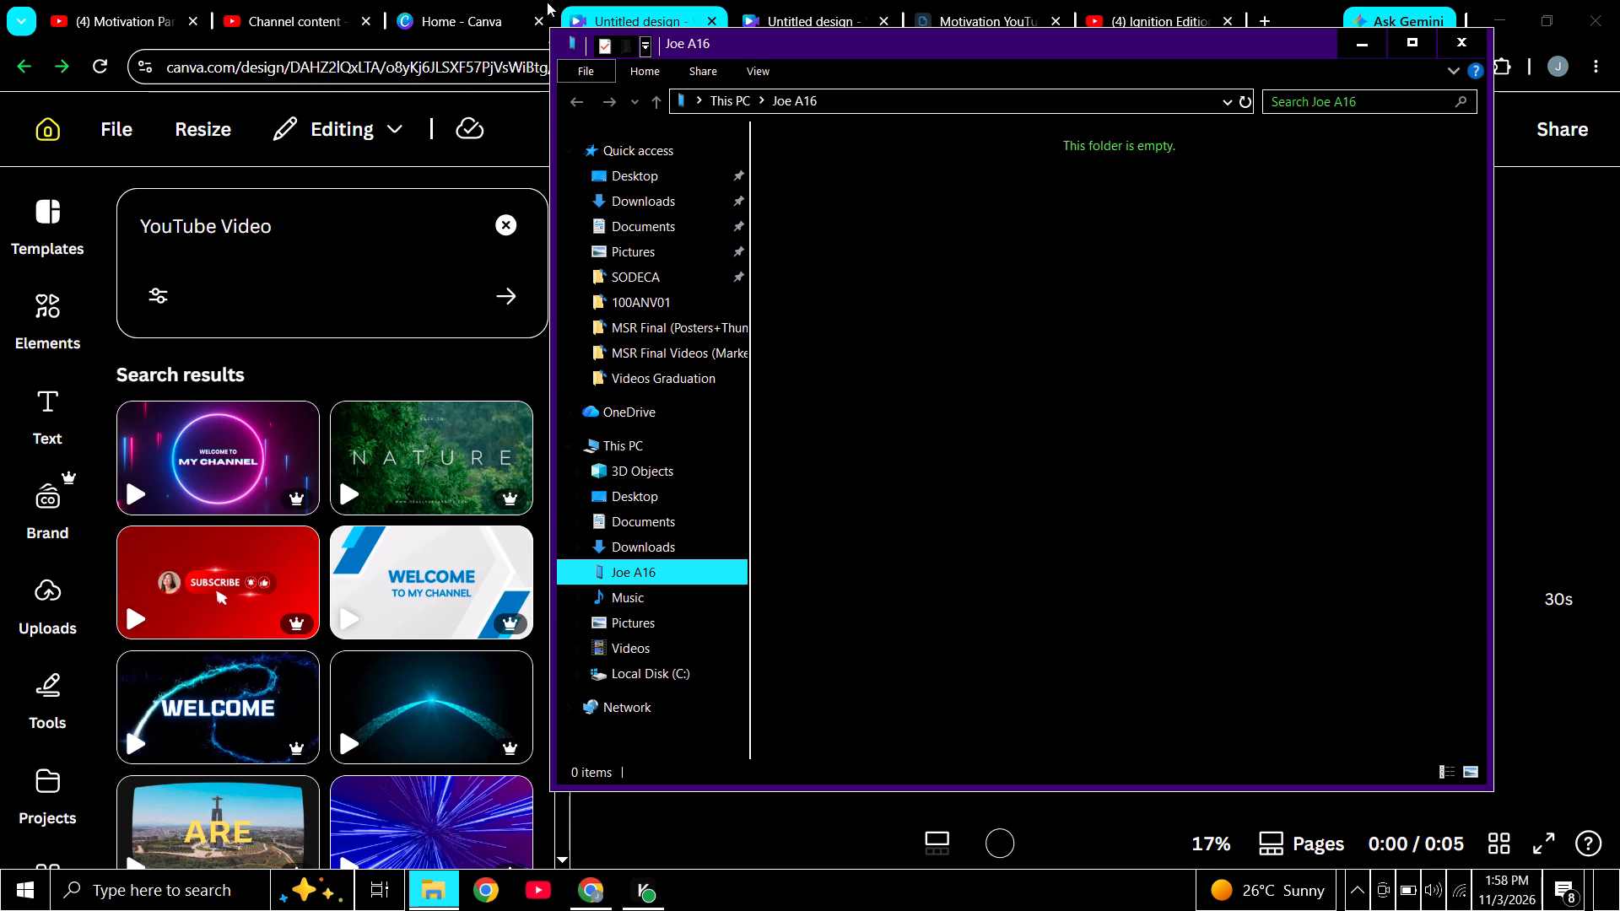
Close the empty Joe A16 folder window.
click(1450, 35)
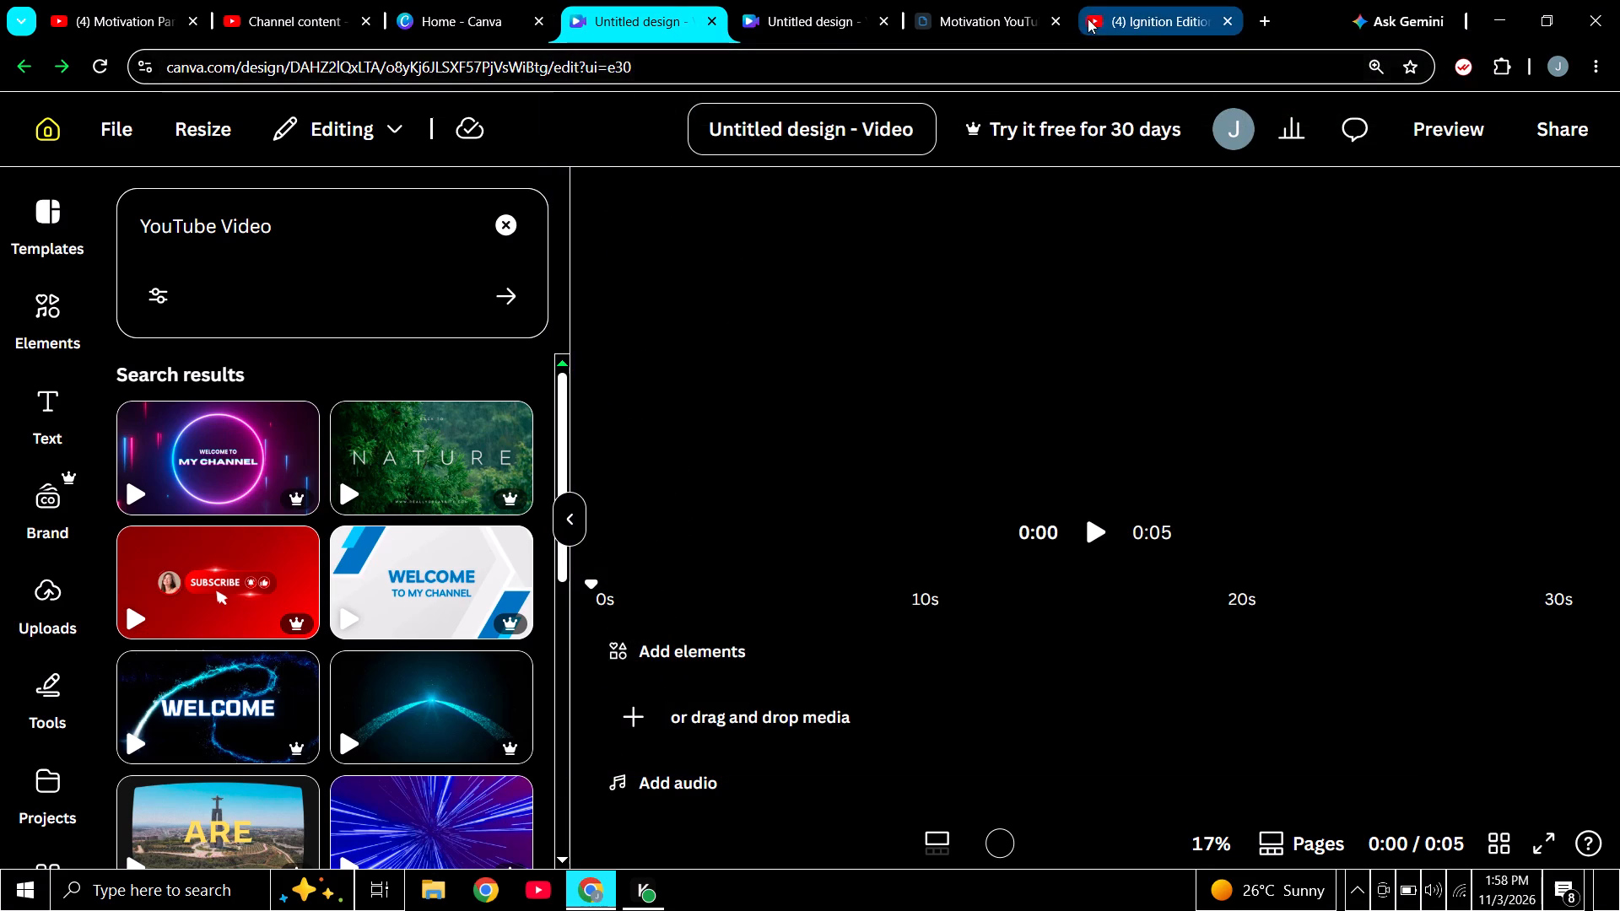
click(1156, 16)
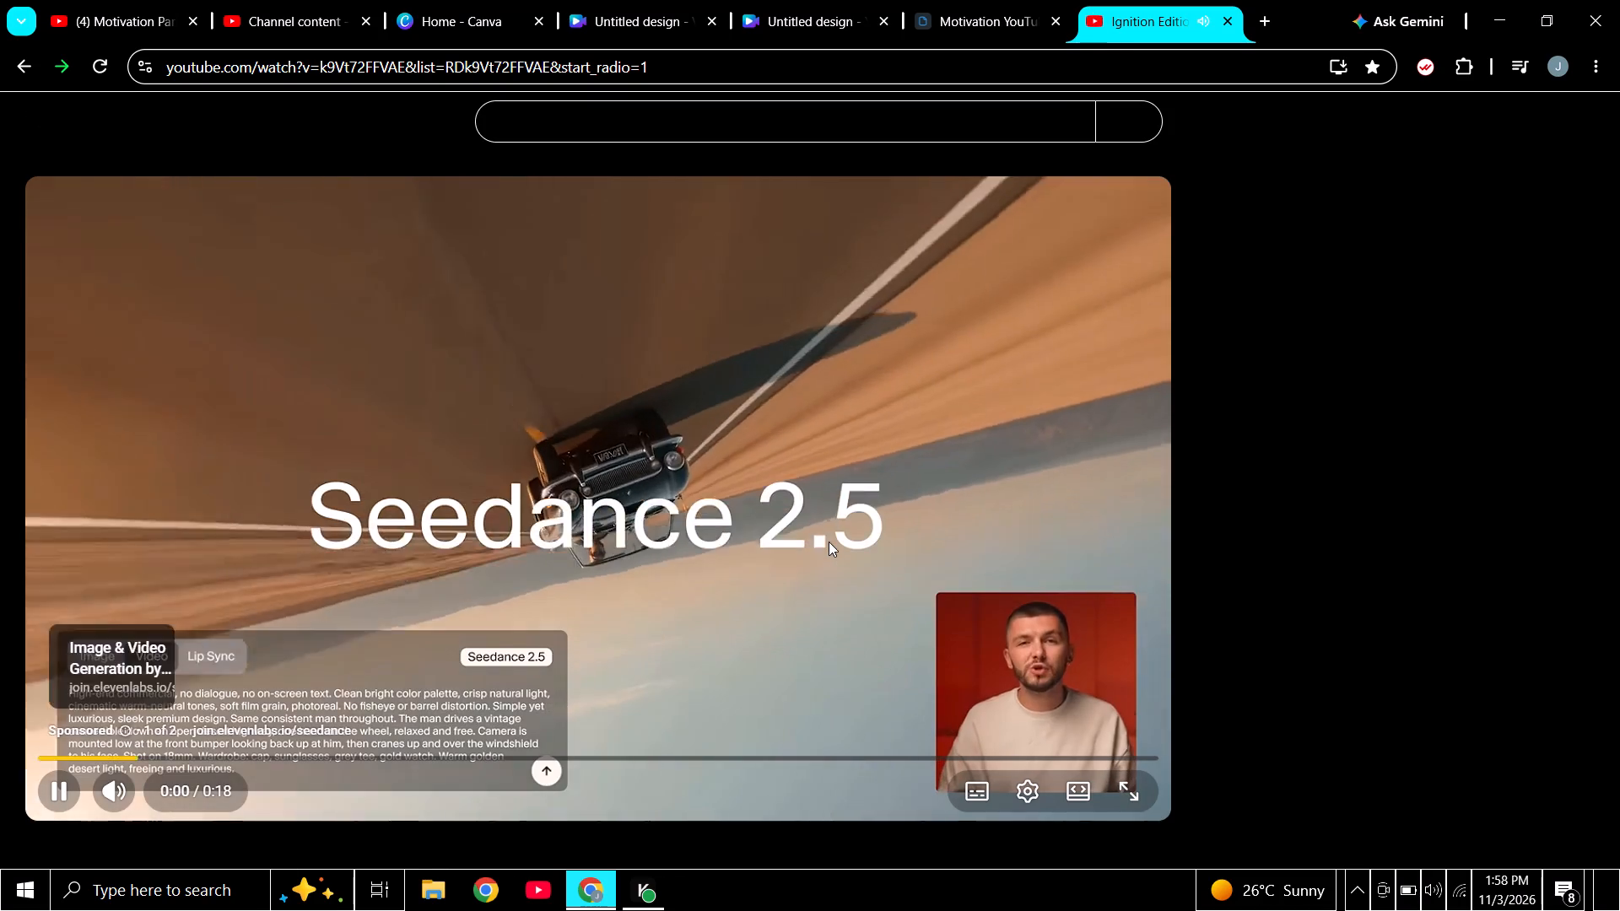
click(553, 504)
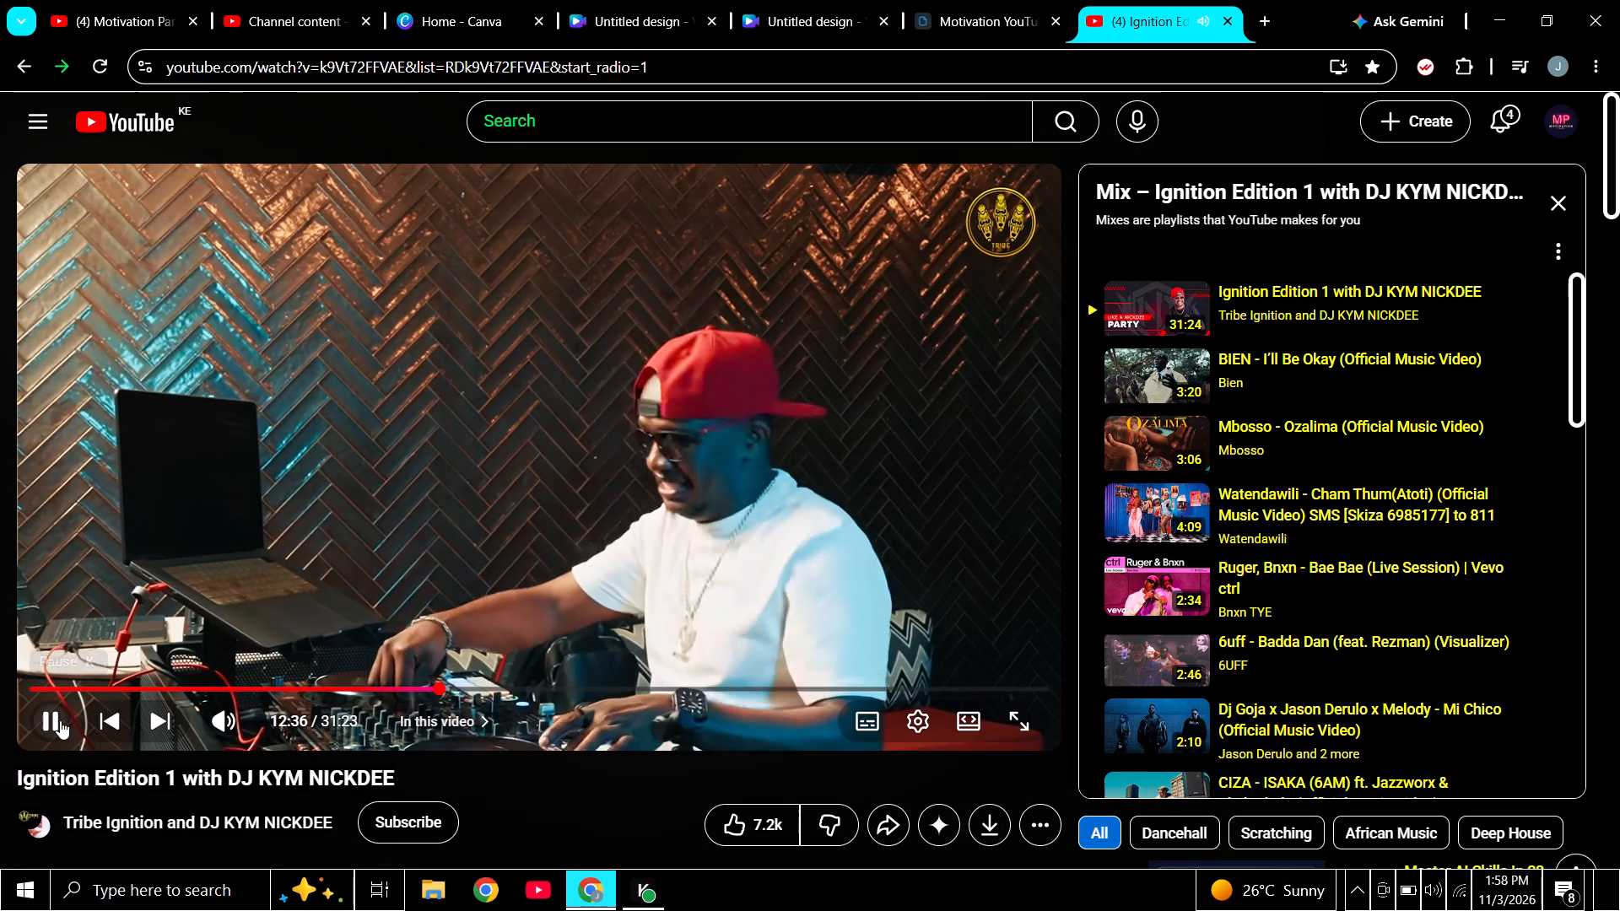
click(56, 720)
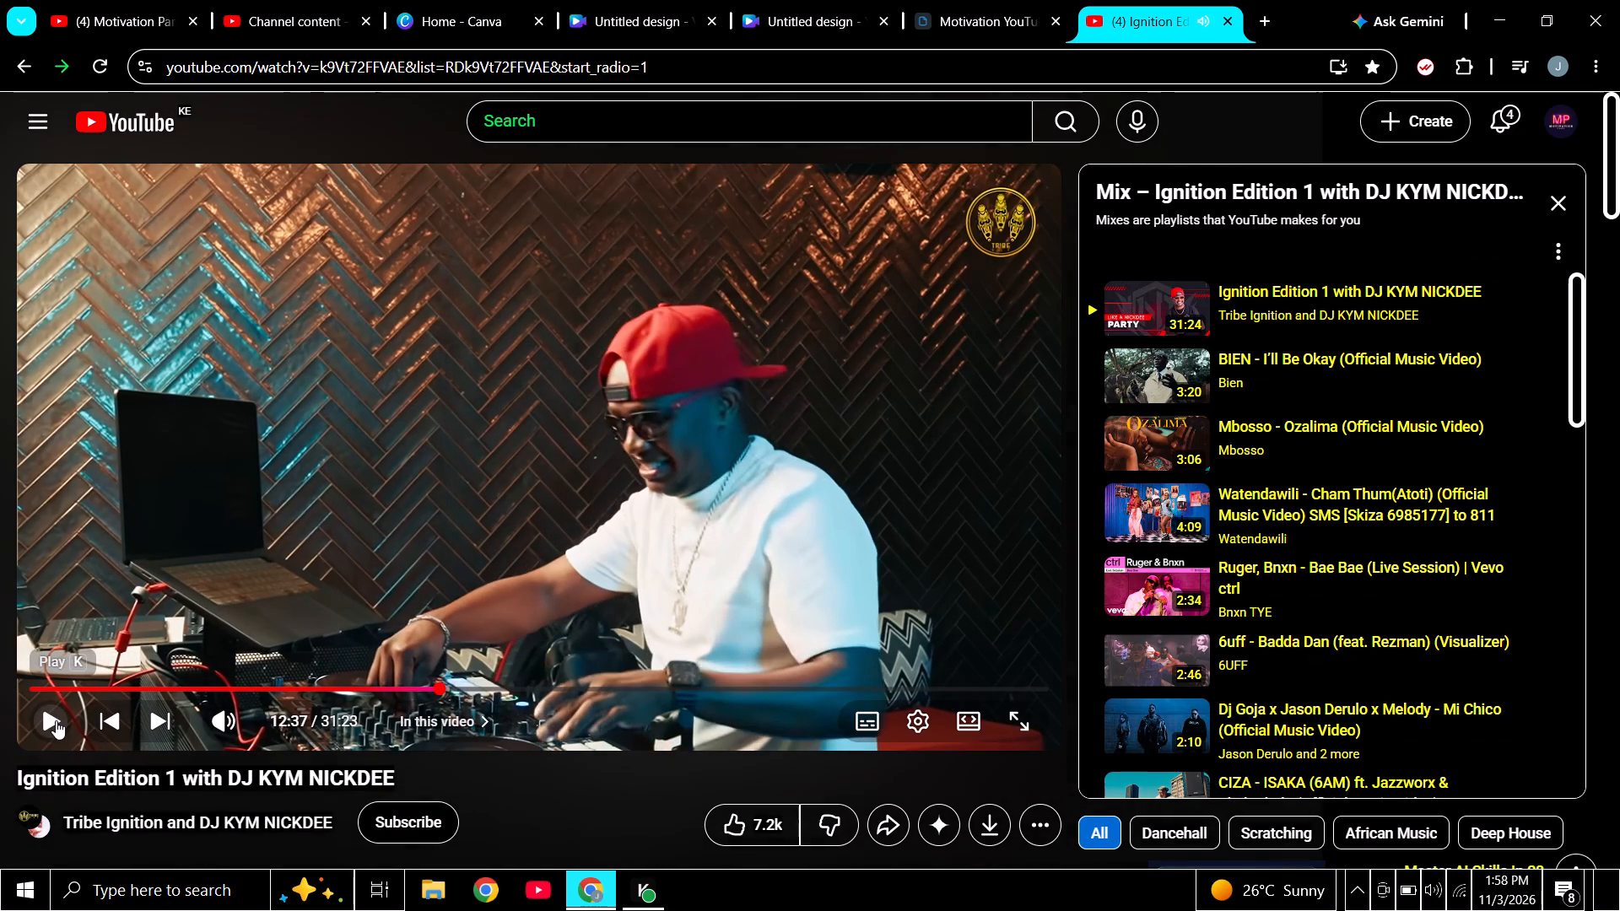
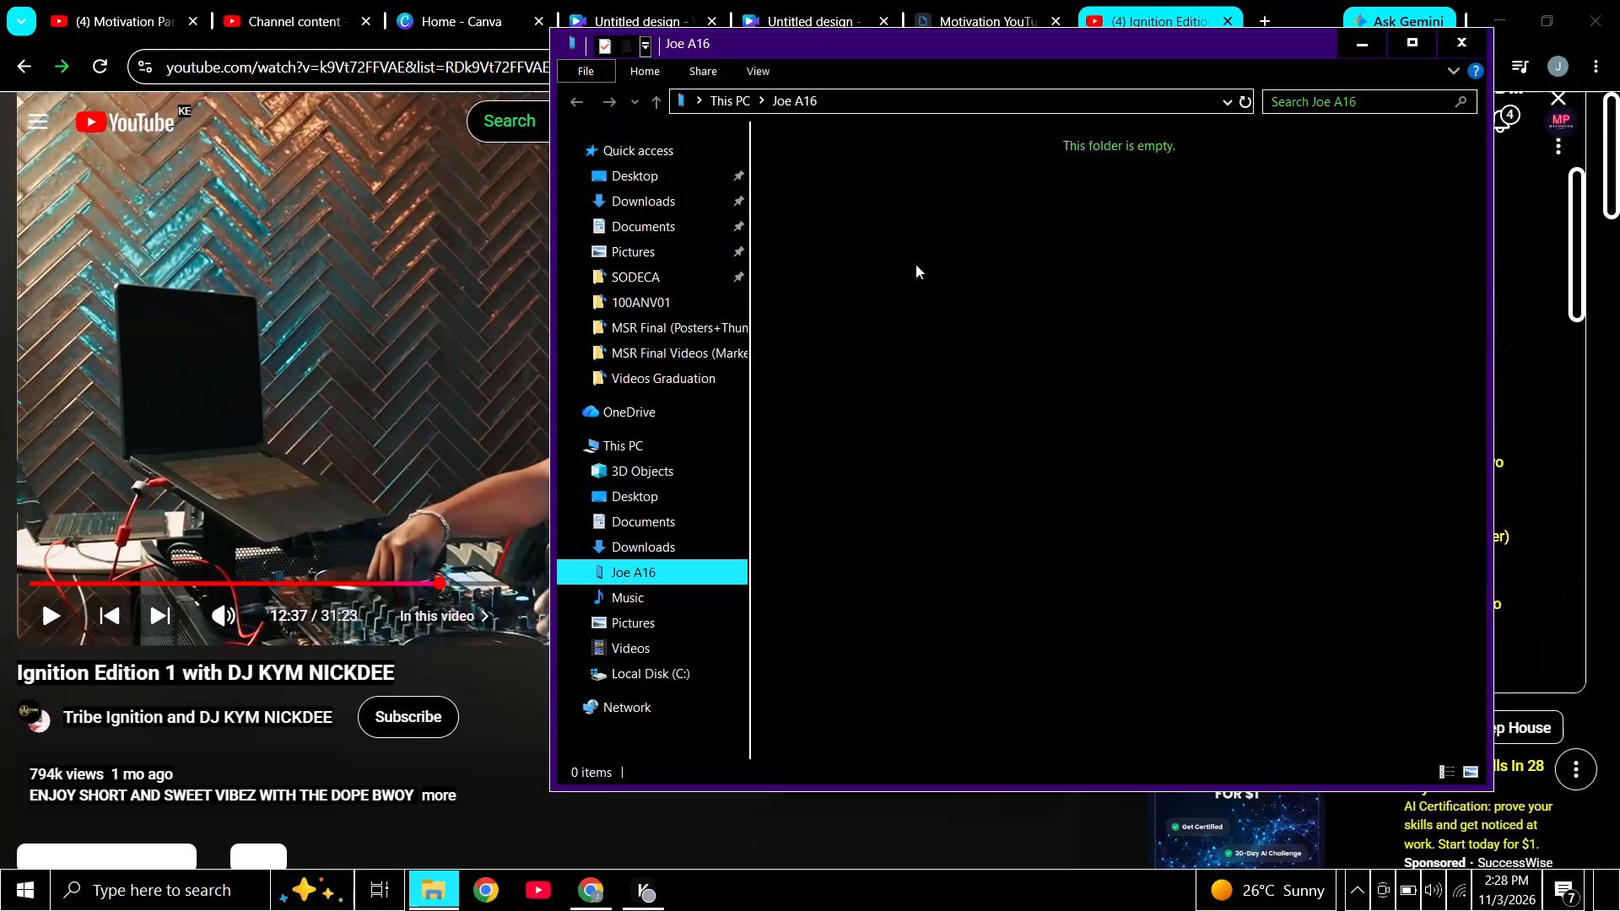
Close the empty Joe A16 folder window.
click(1449, 39)
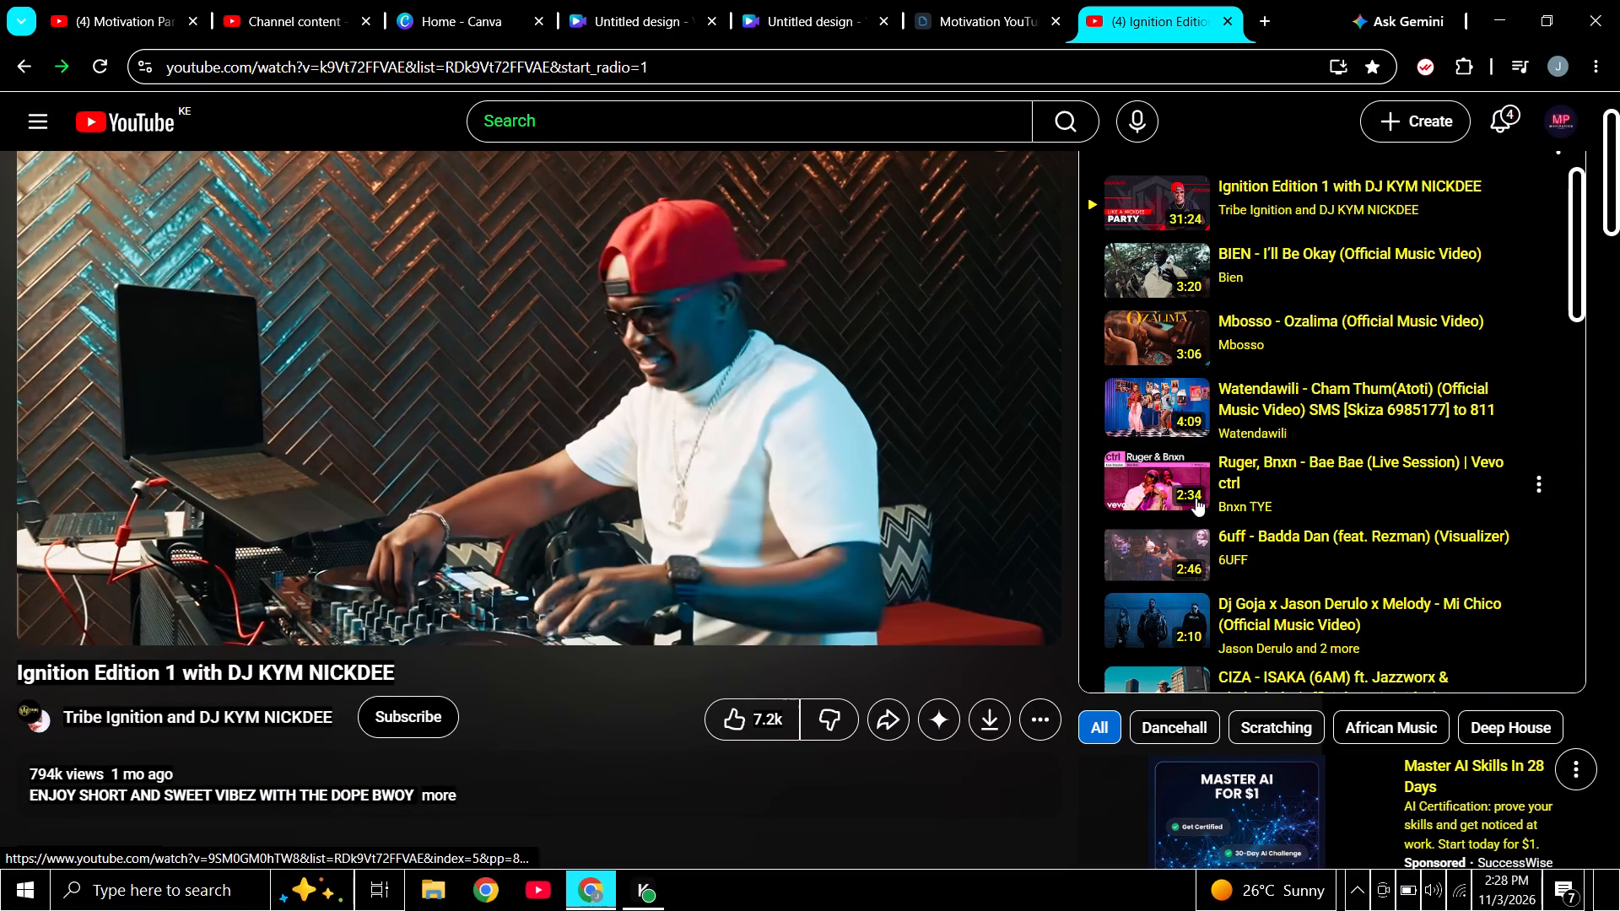
Play the recommended "Top 20 Pop Songs 2026" mix on YouTube and skip its ad.
scroll(1184, 500, down, 1)
scroll(1176, 405, down, 2)
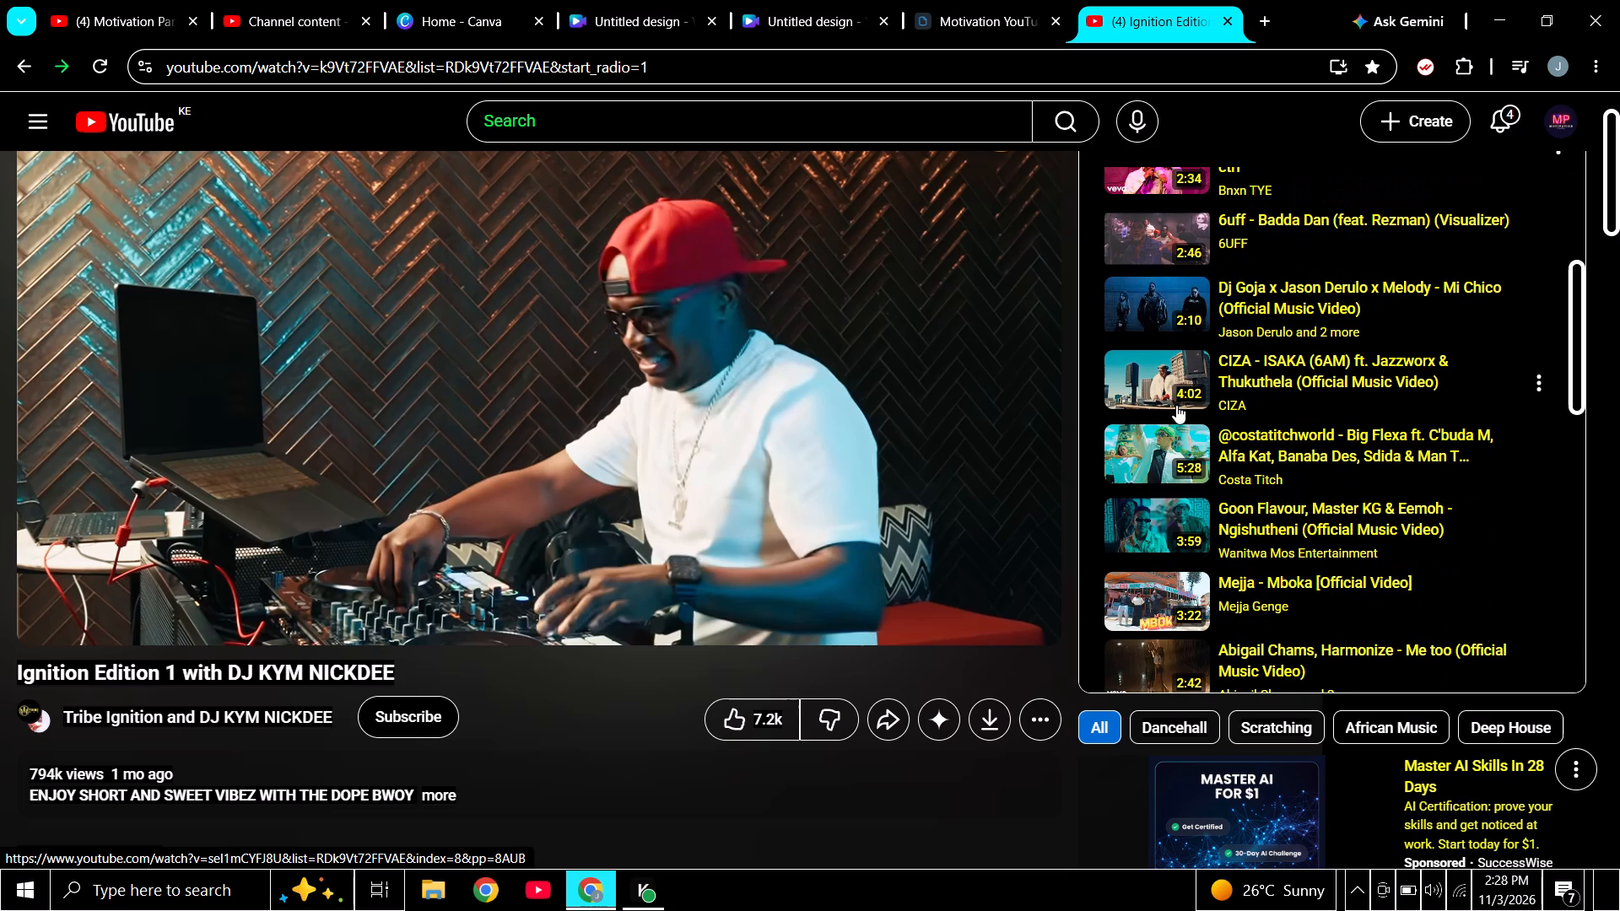
scroll(1175, 445, down, 3)
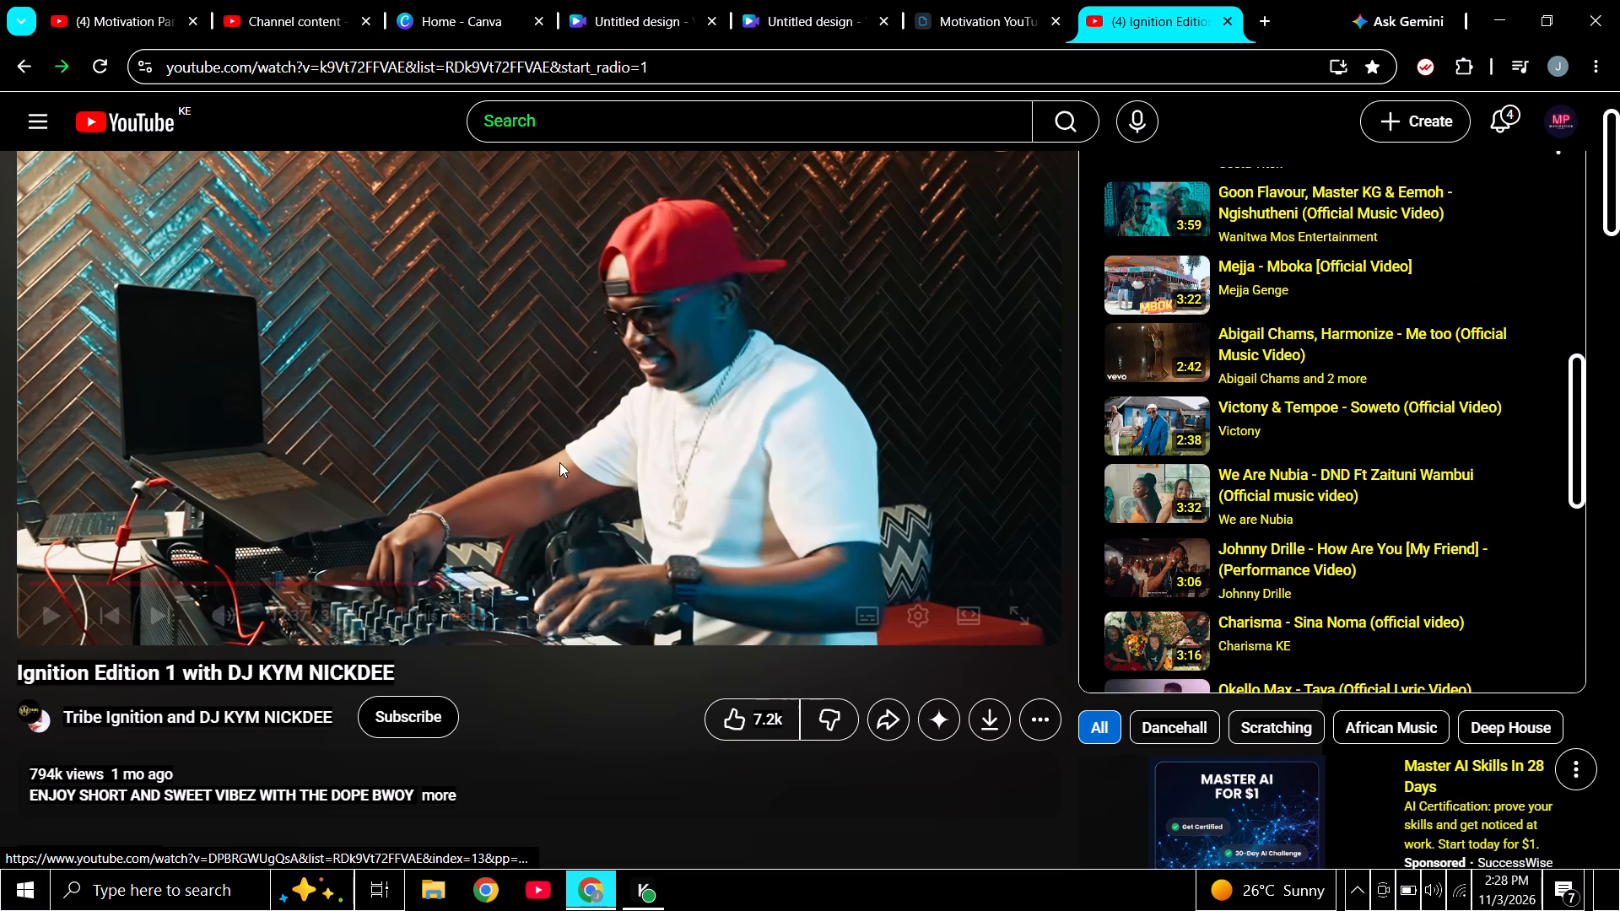
scroll(589, 357, down, 5)
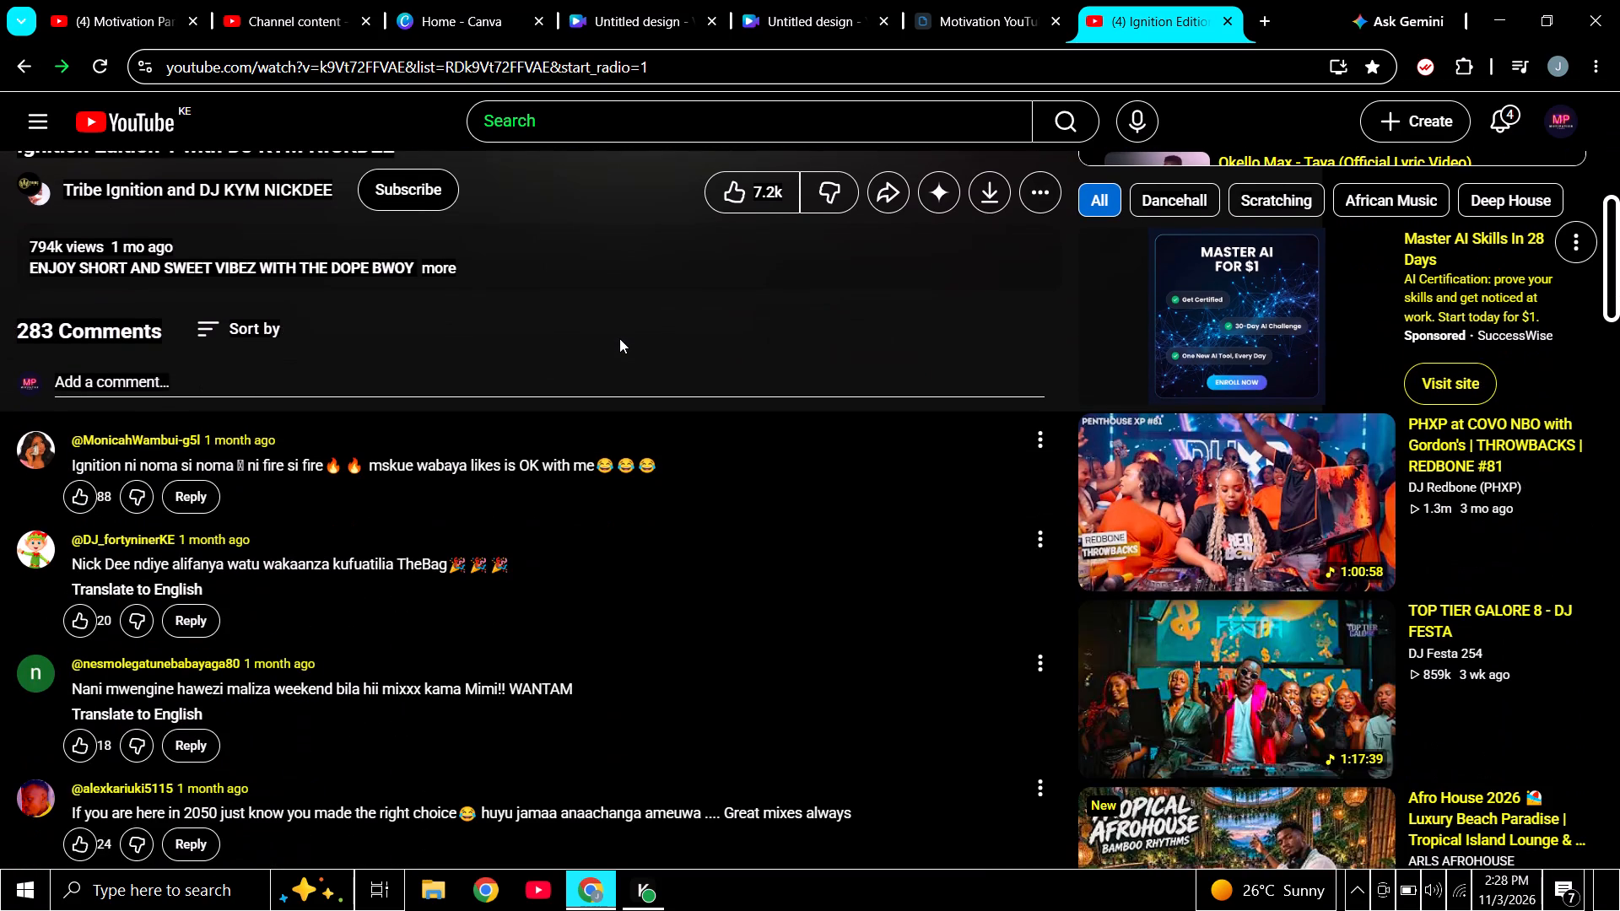
scroll(619, 338, down, 4)
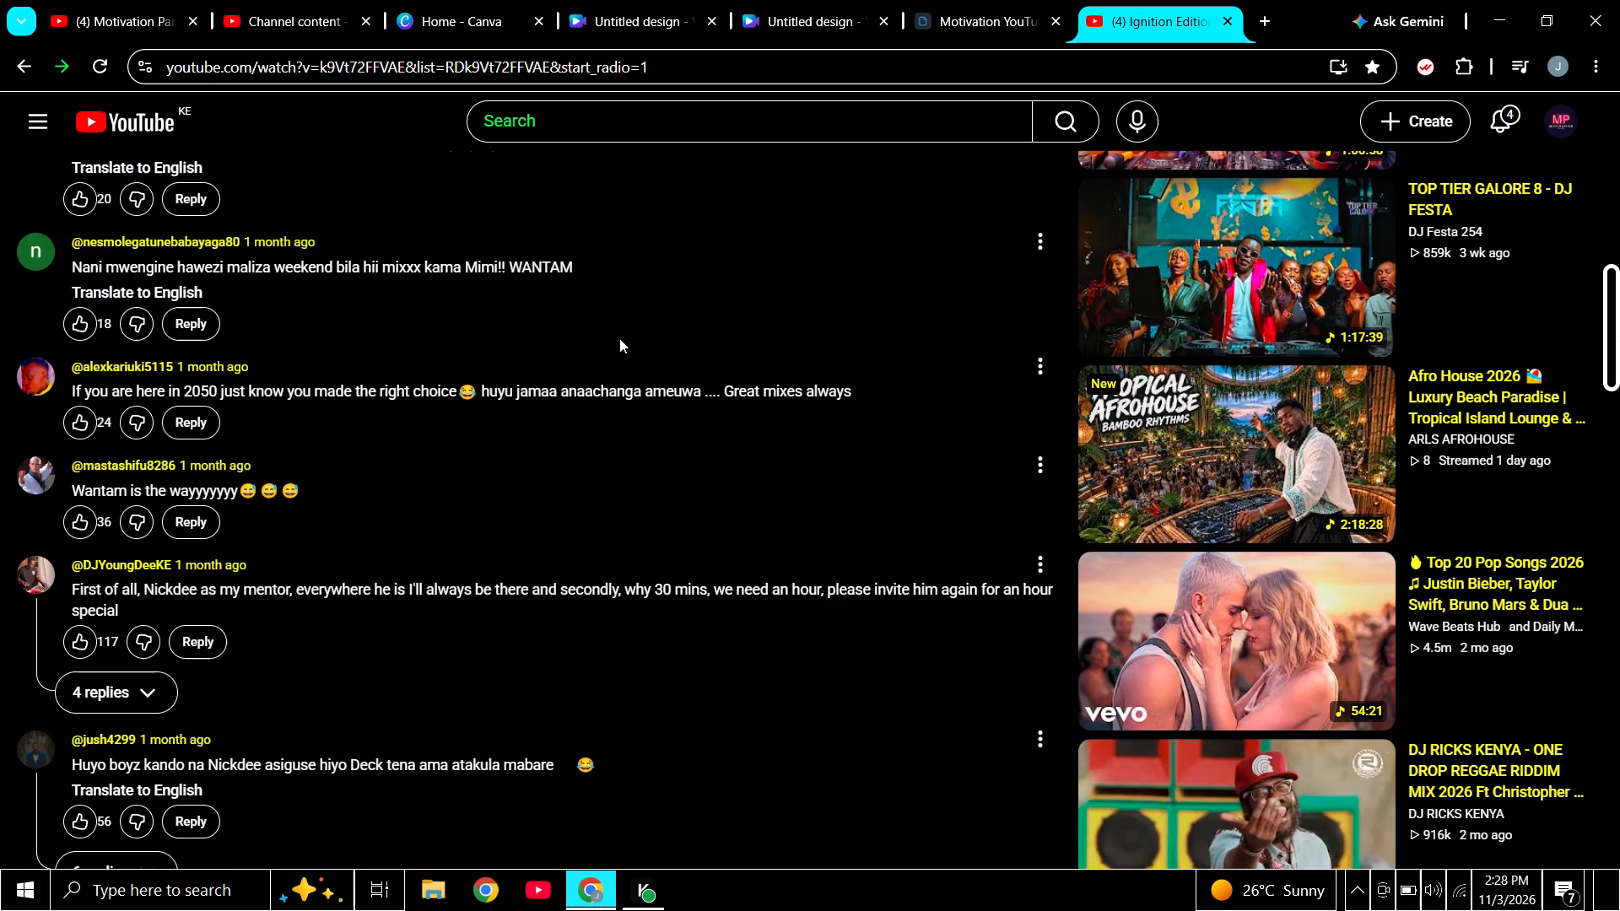
scroll(619, 338, down, 2)
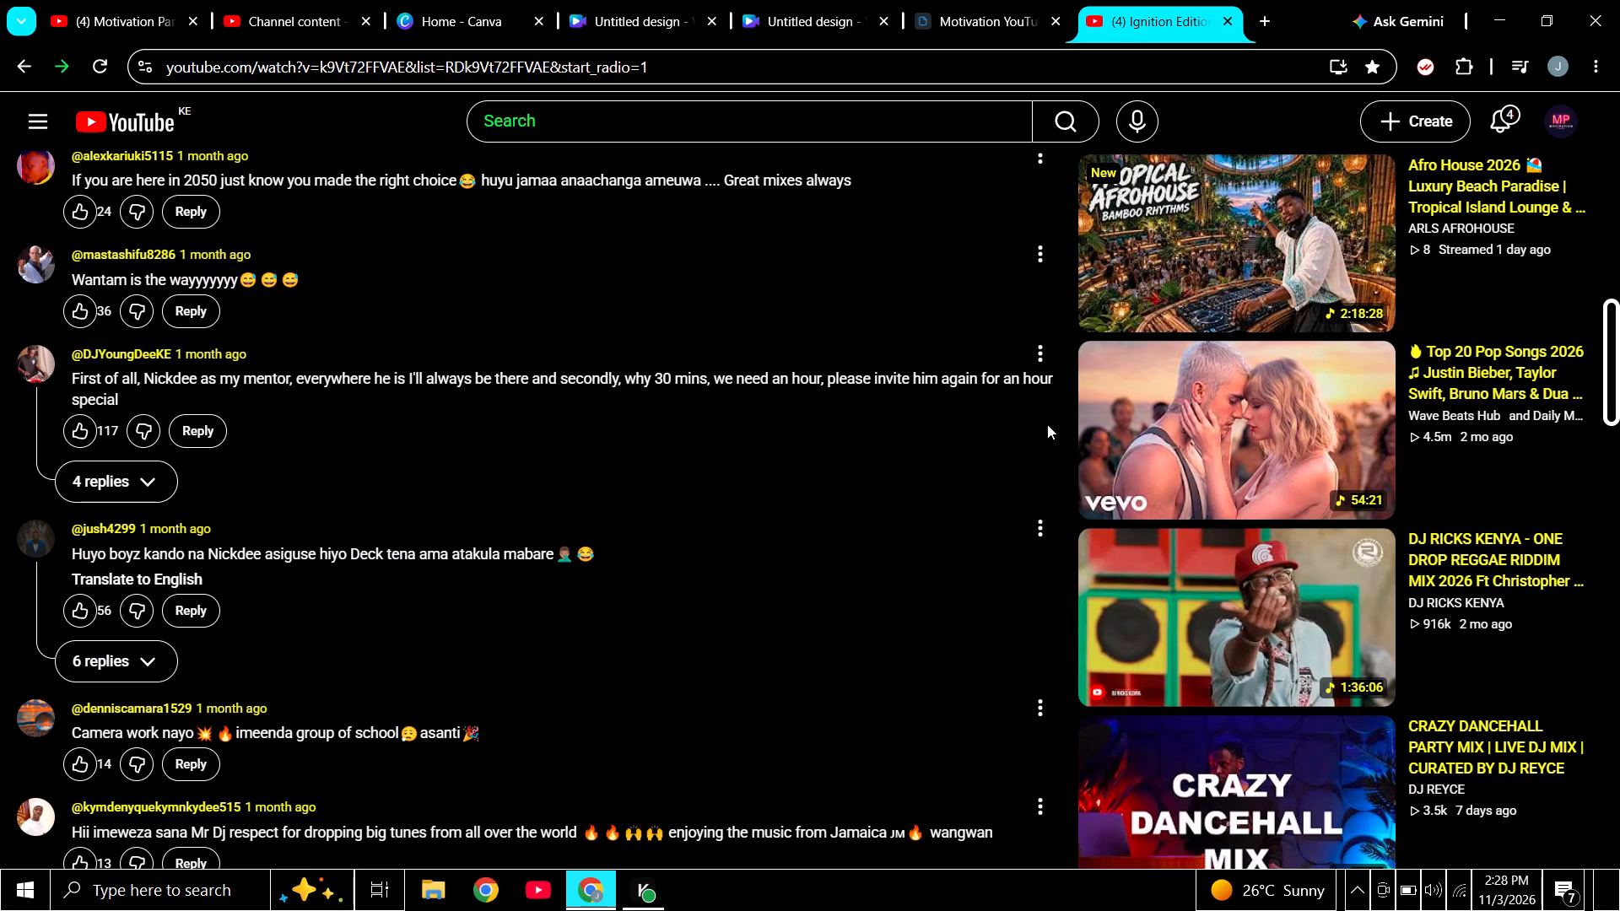
click(1207, 401)
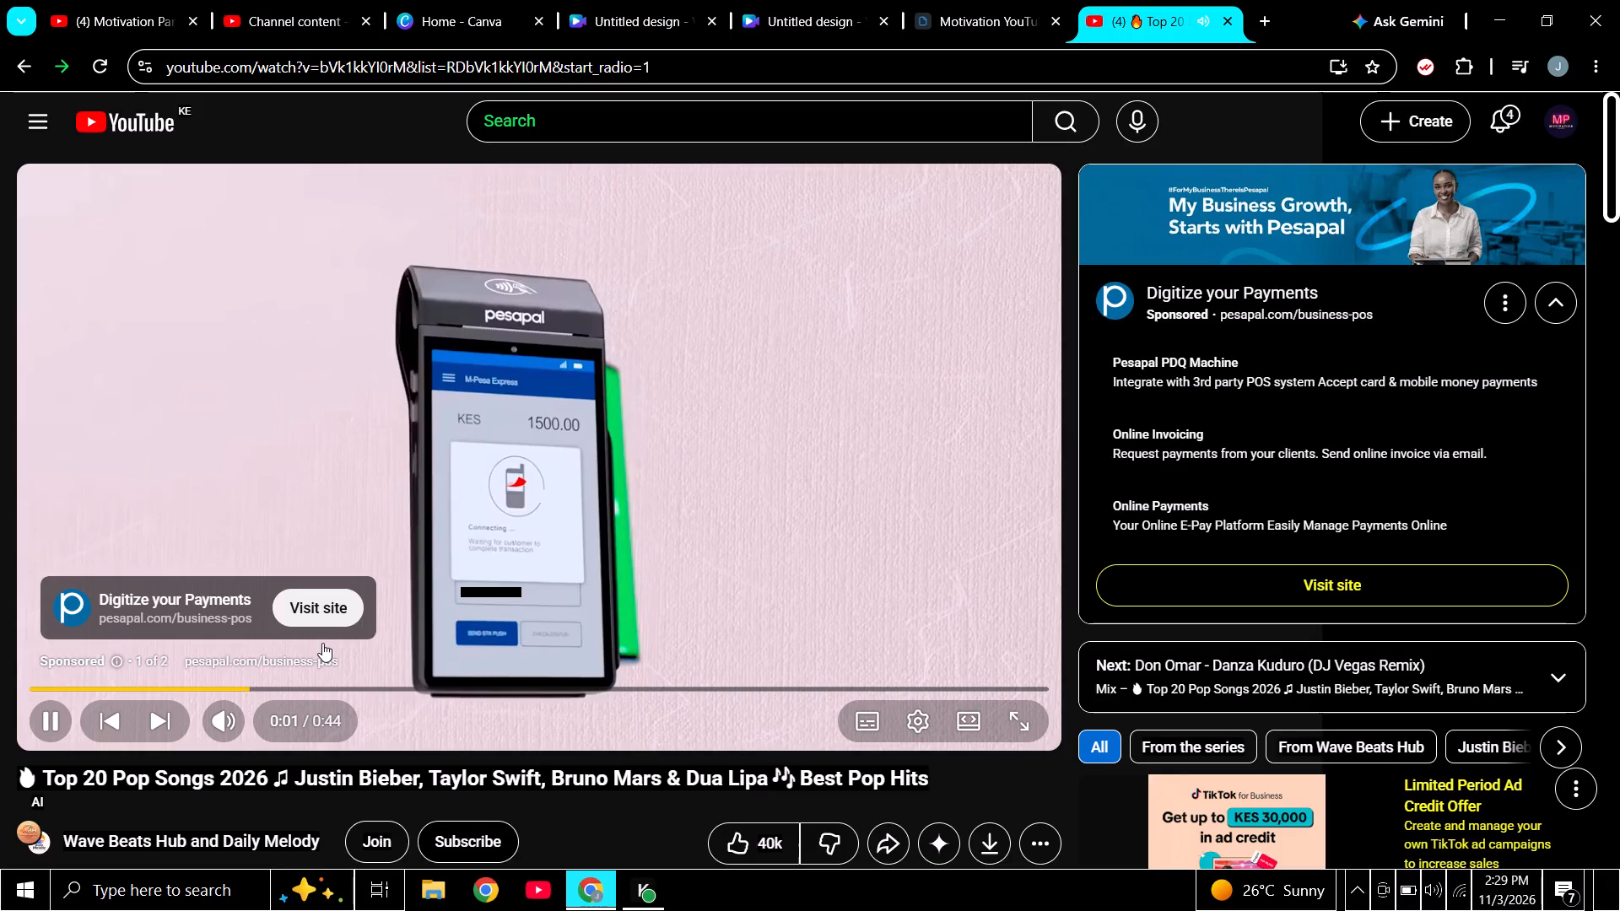
scroll(197, 671, down, 5)
scroll(816, 460, up, 2)
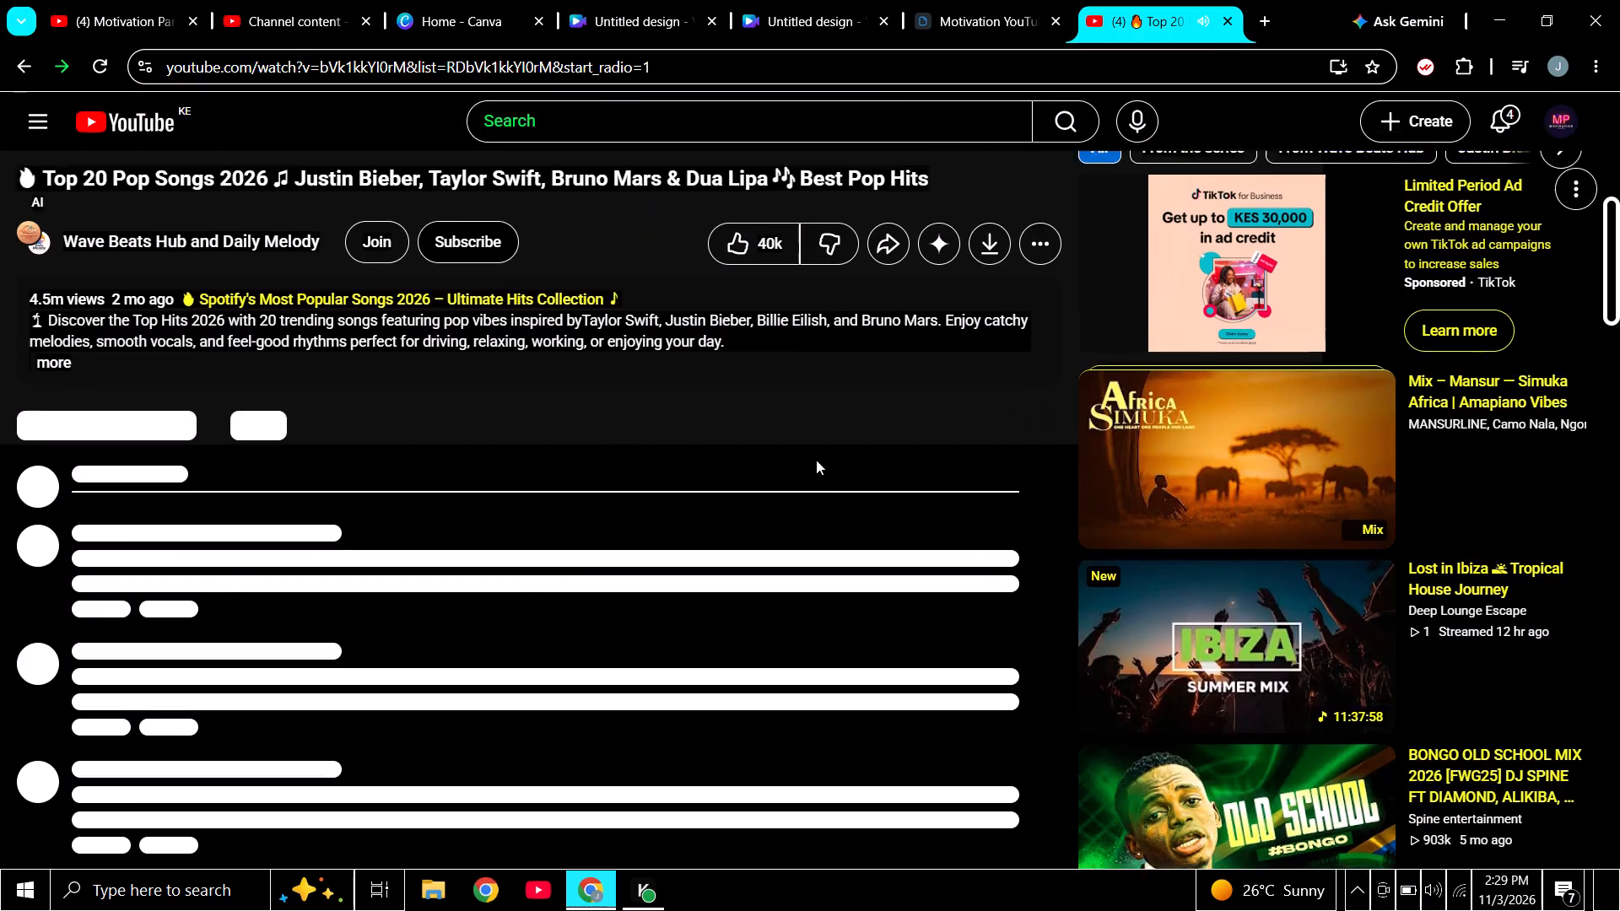
scroll(816, 460, up, 5)
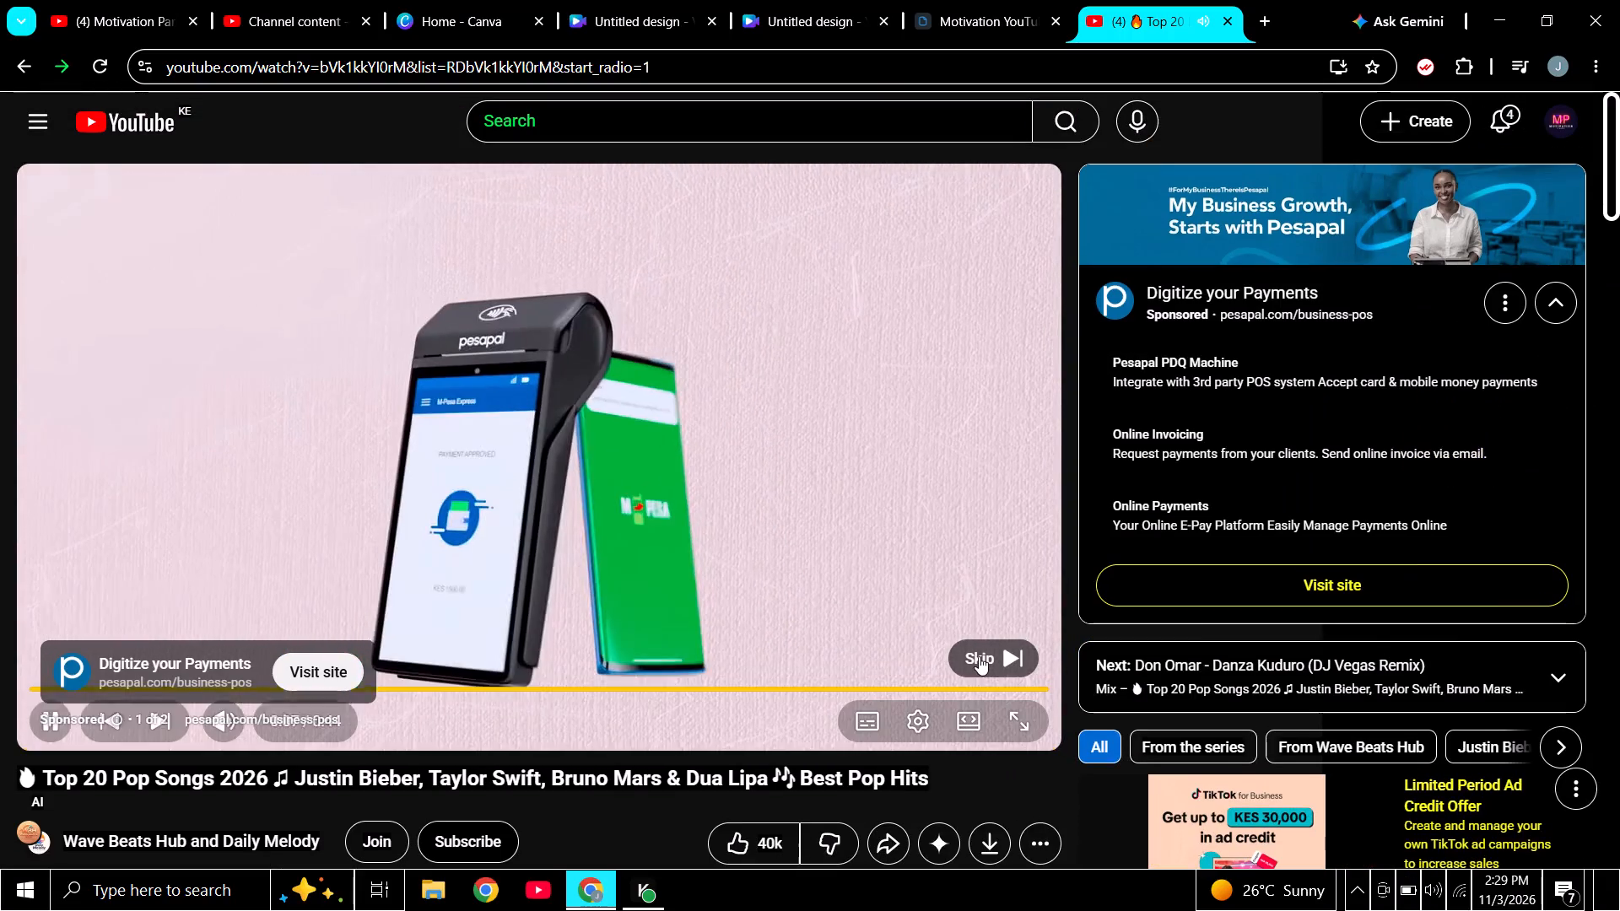
click(979, 656)
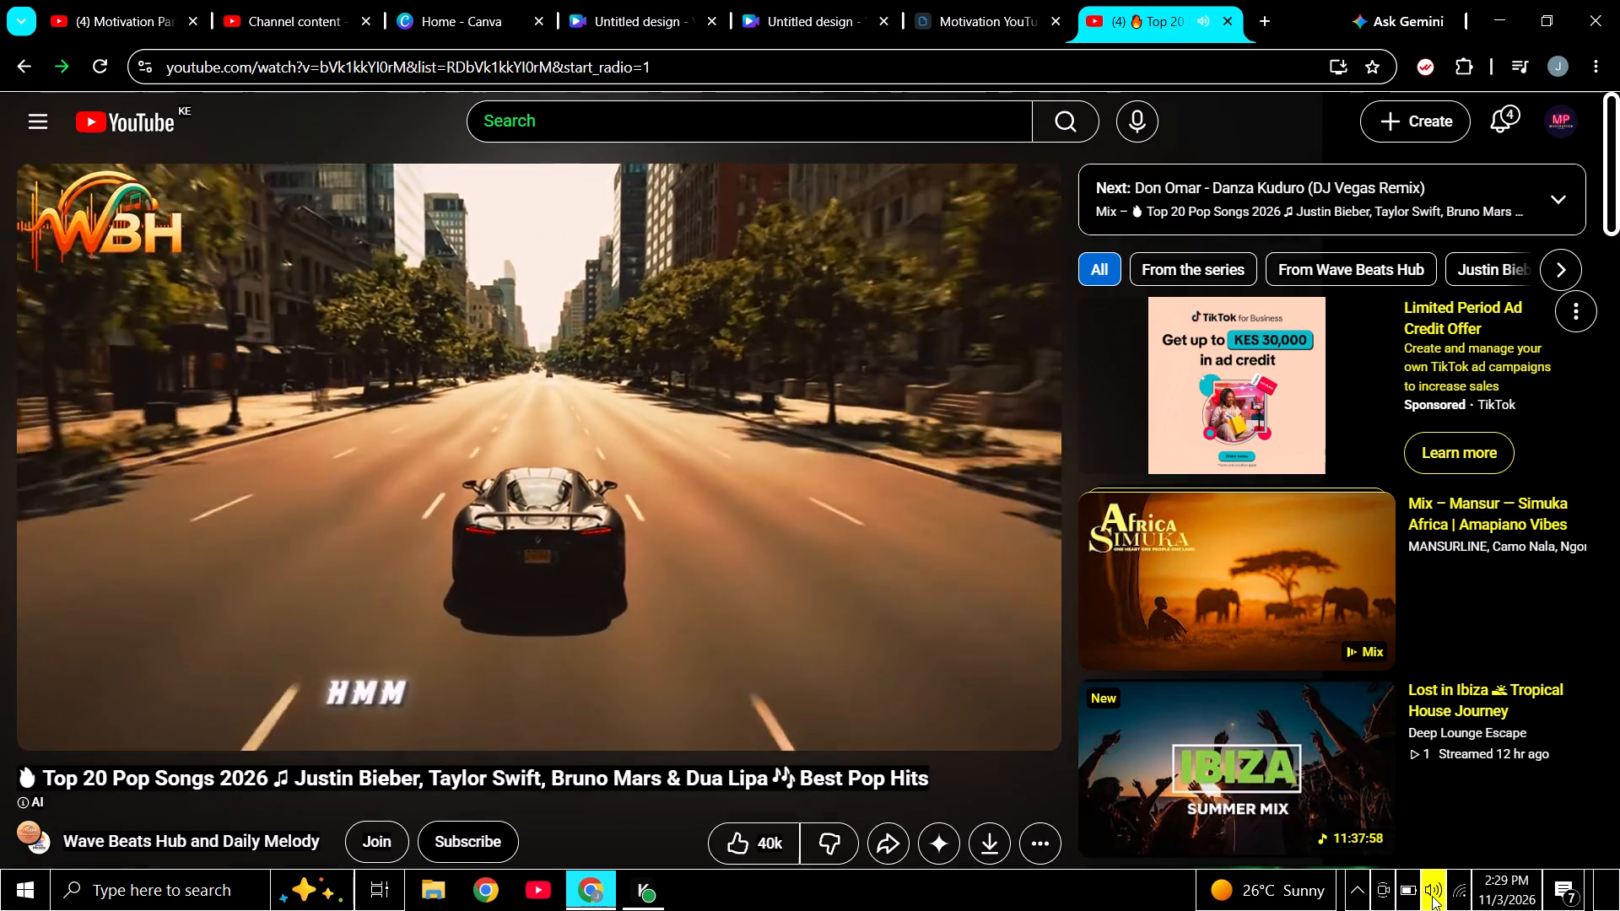
Lower the system speaker volume to 40.
click(1432, 894)
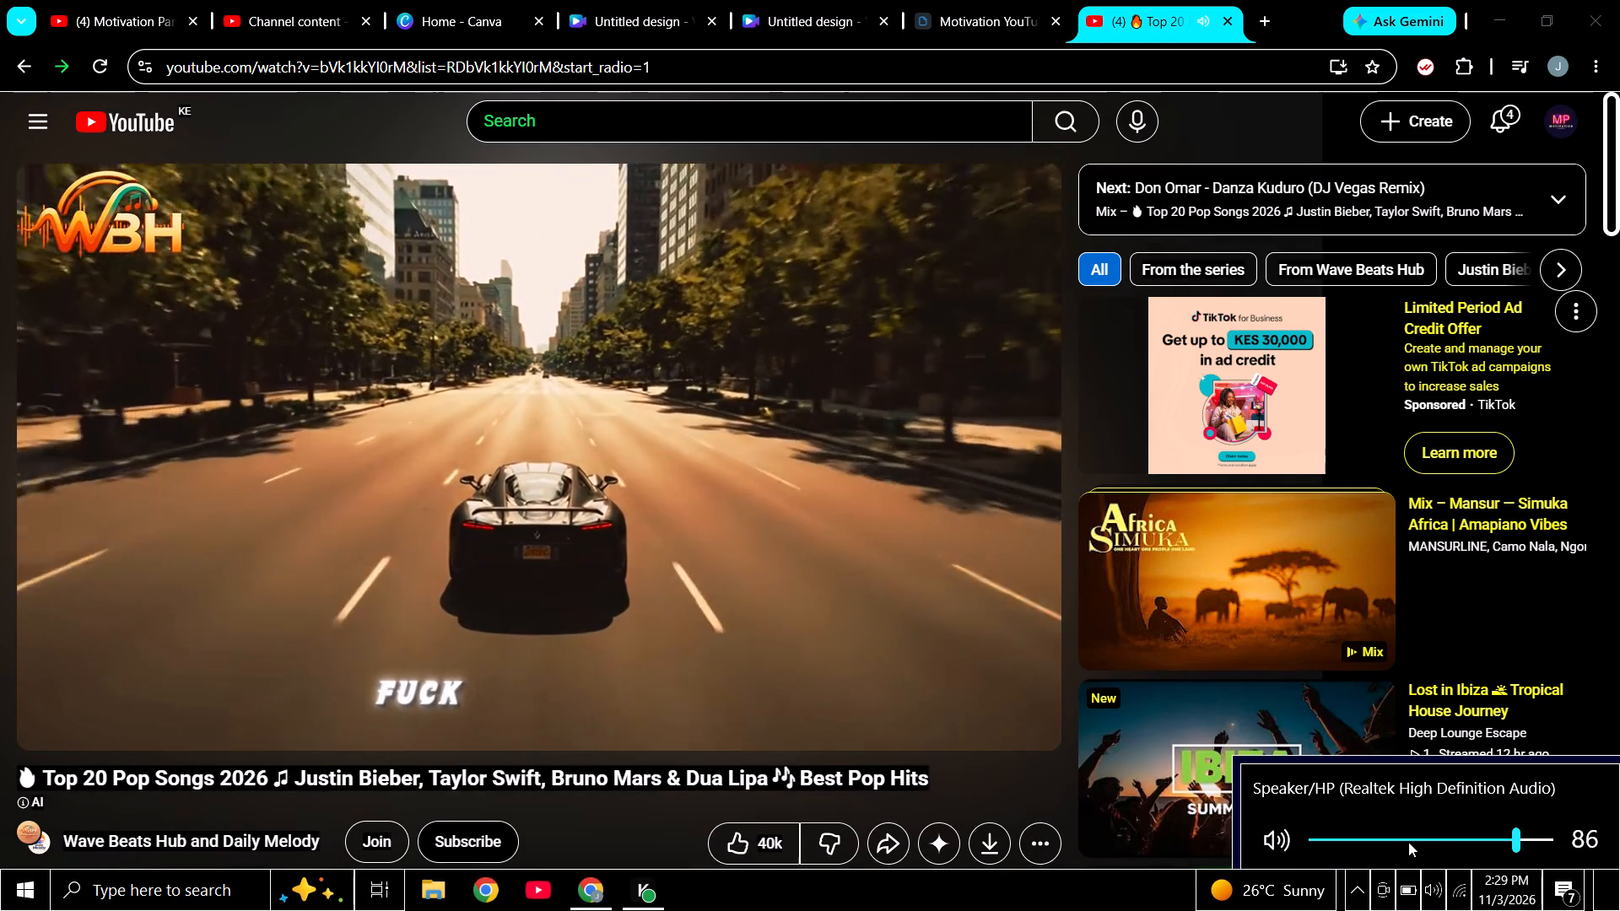
double_click(1408, 841)
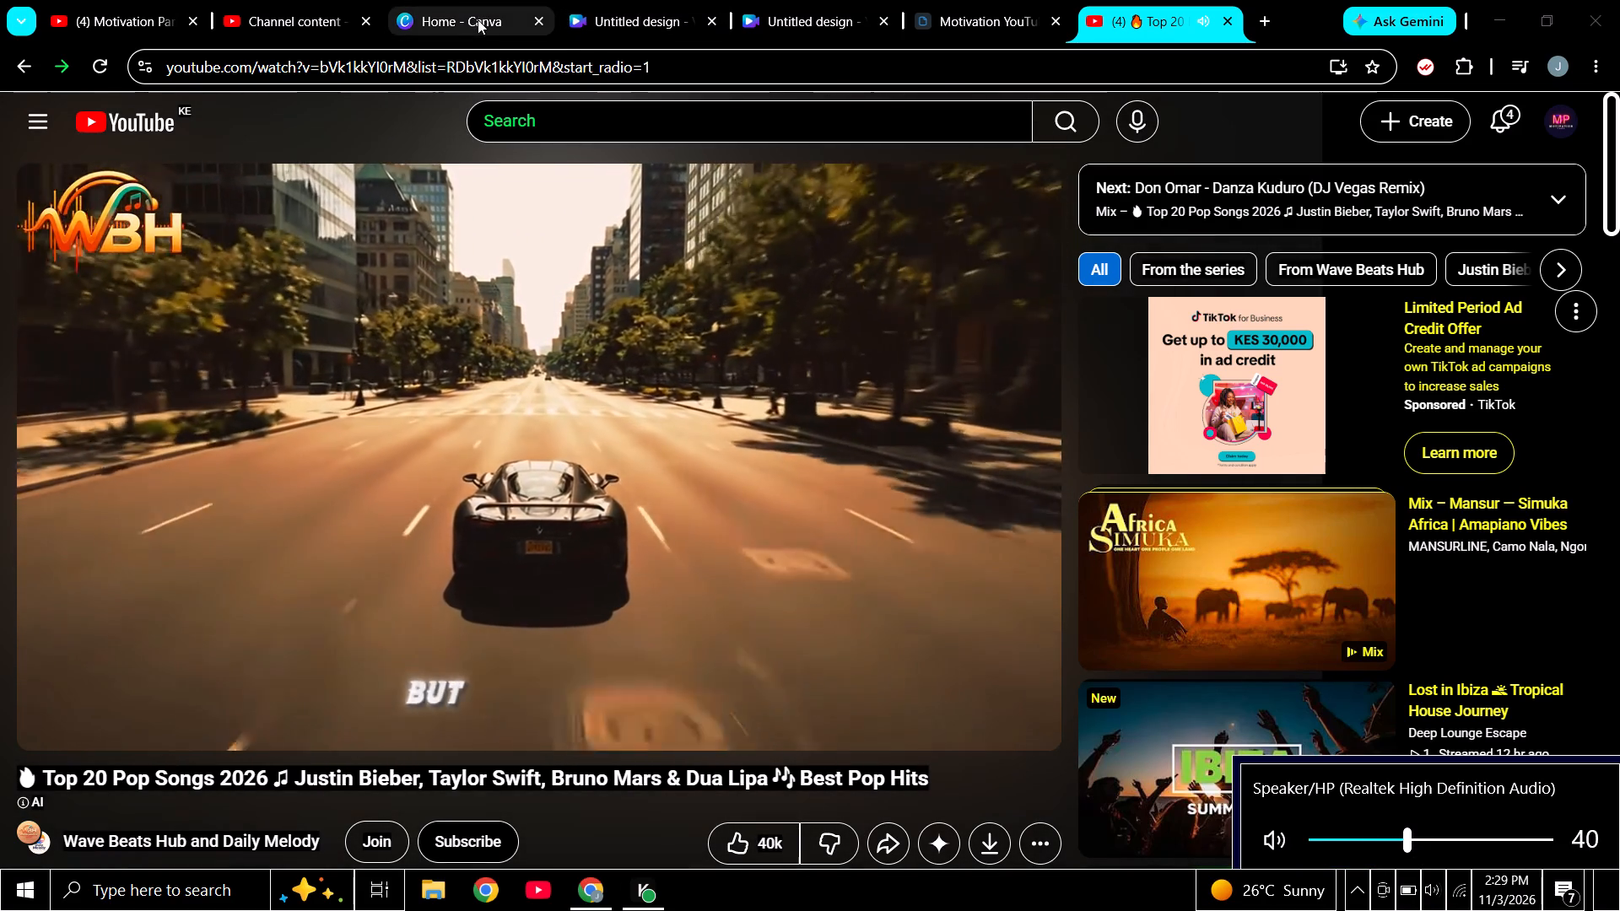
click(477, 19)
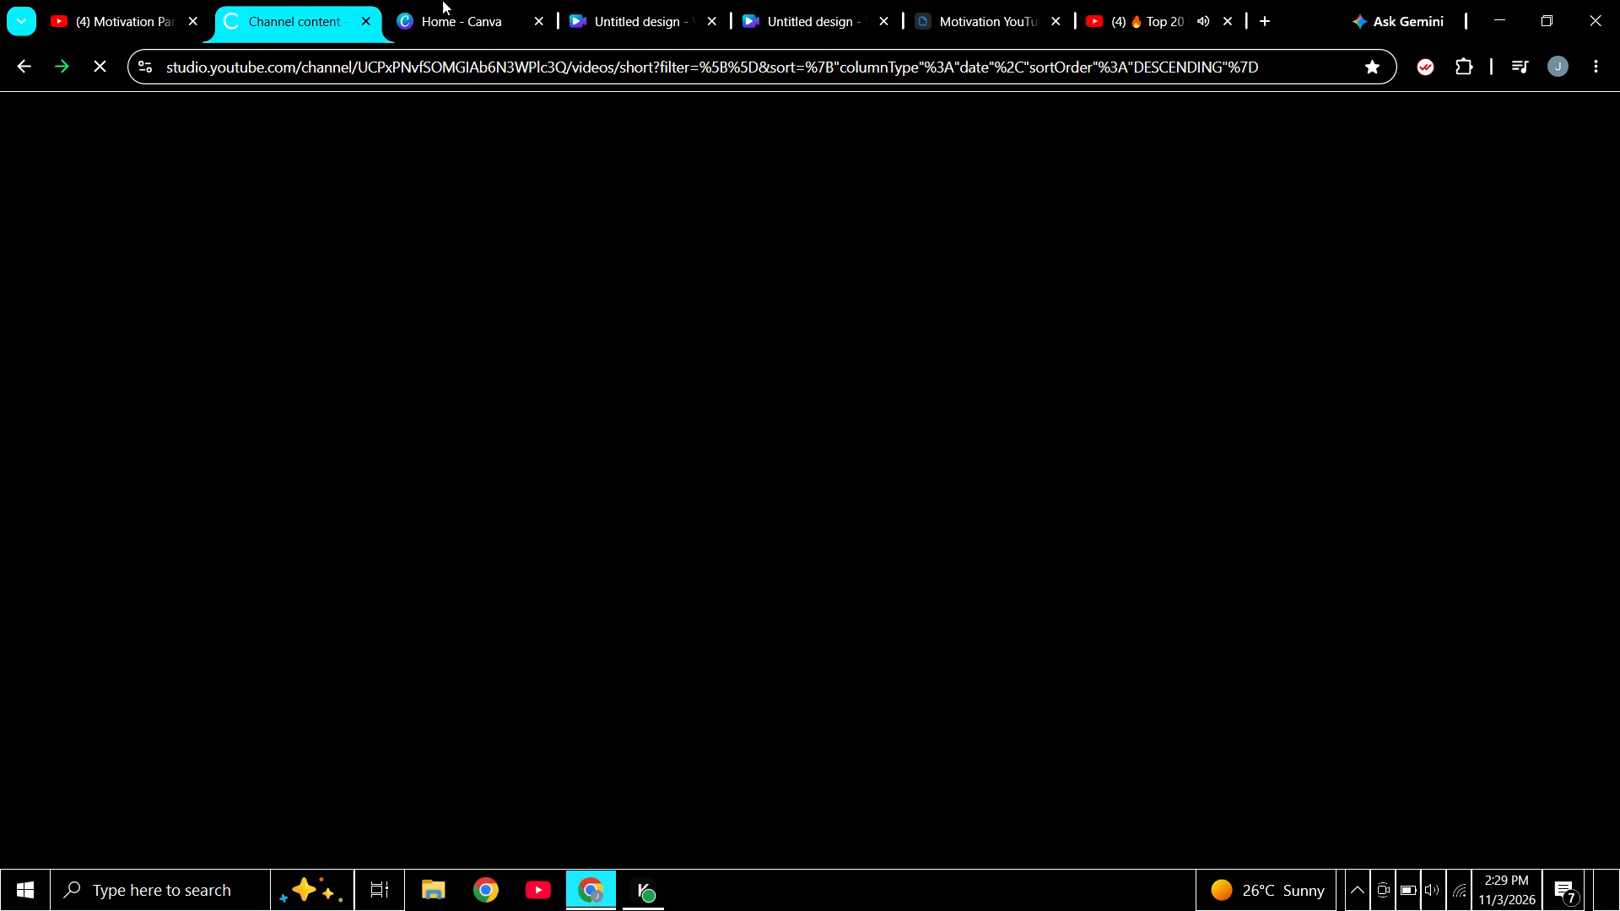
click(437, 24)
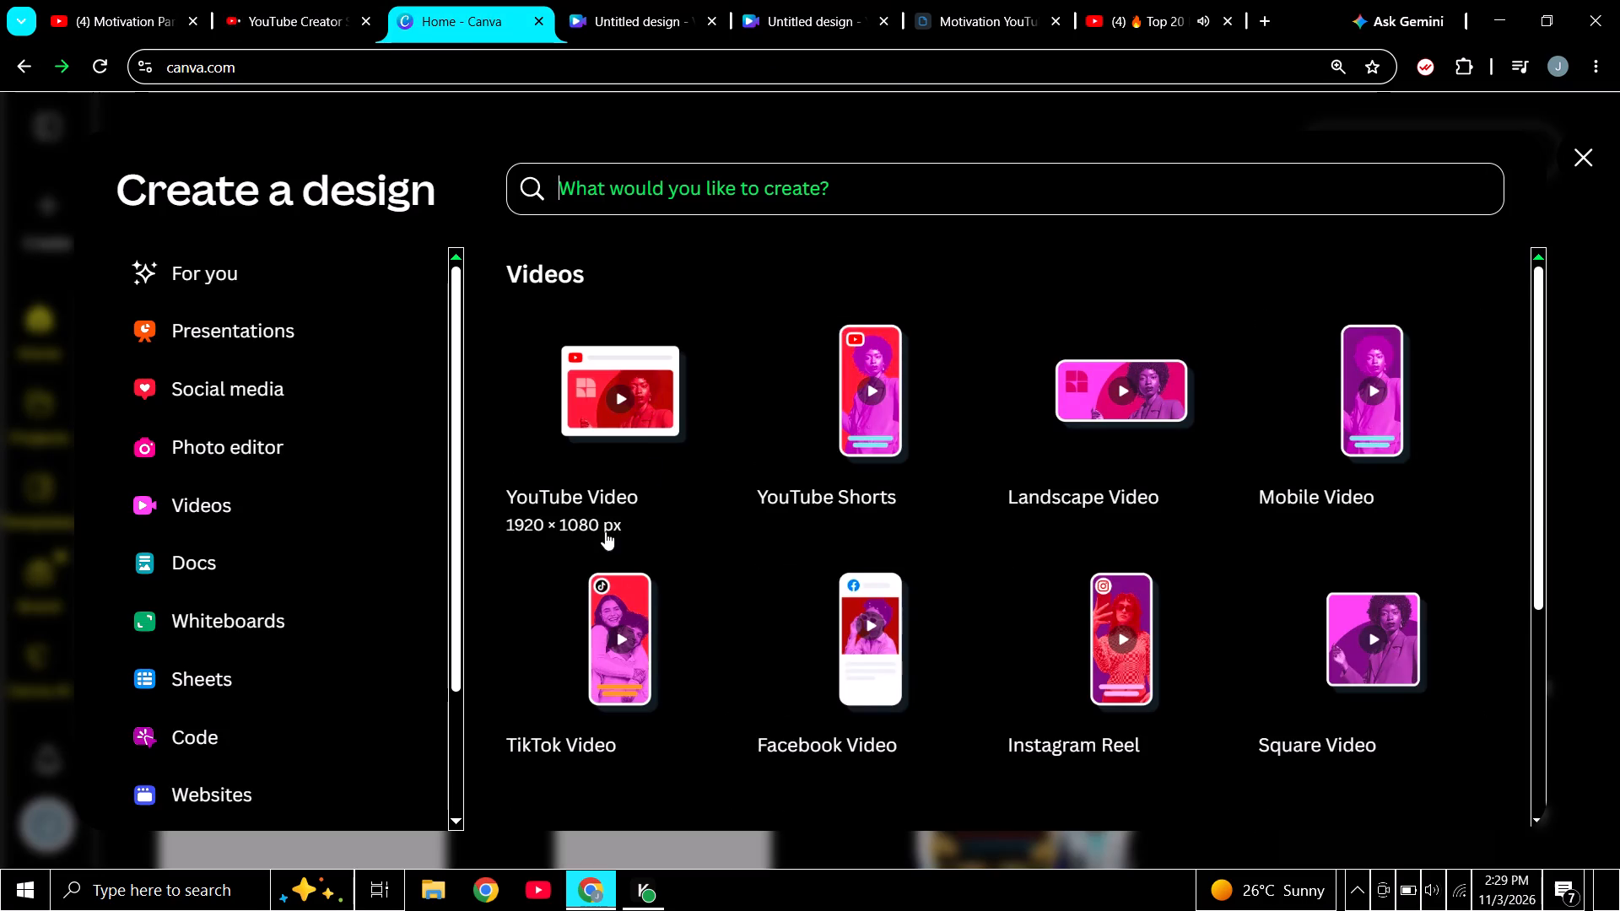
click(861, 415)
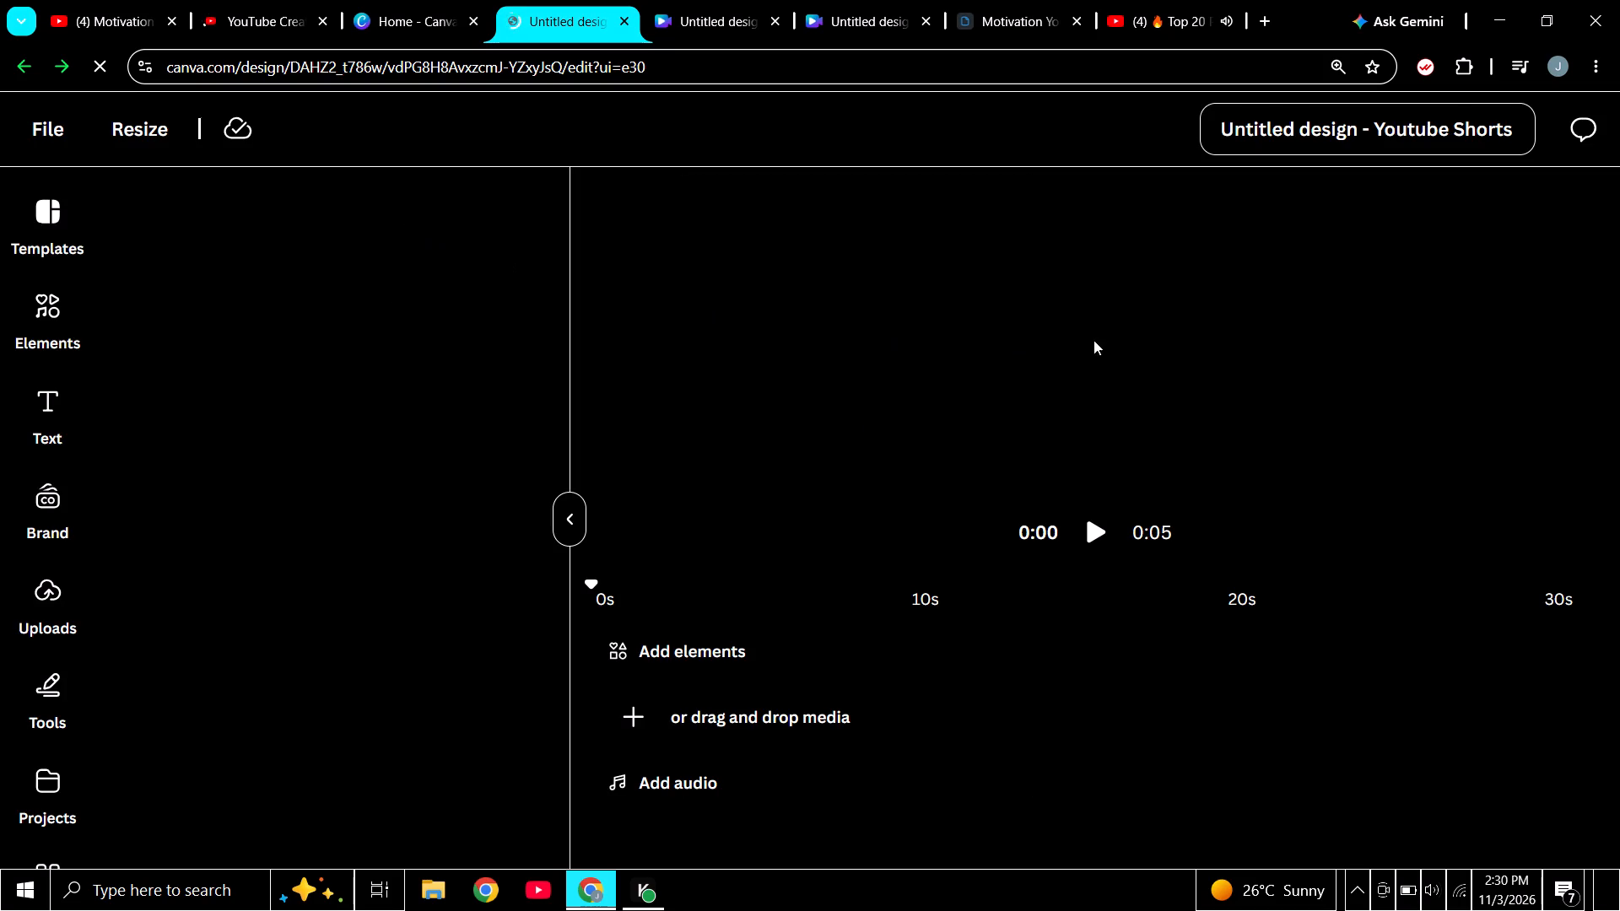
Search the YouTube Shorts templates with the copied terms, cutting "sunrise city timelapse" out of the query.
click(259, 227)
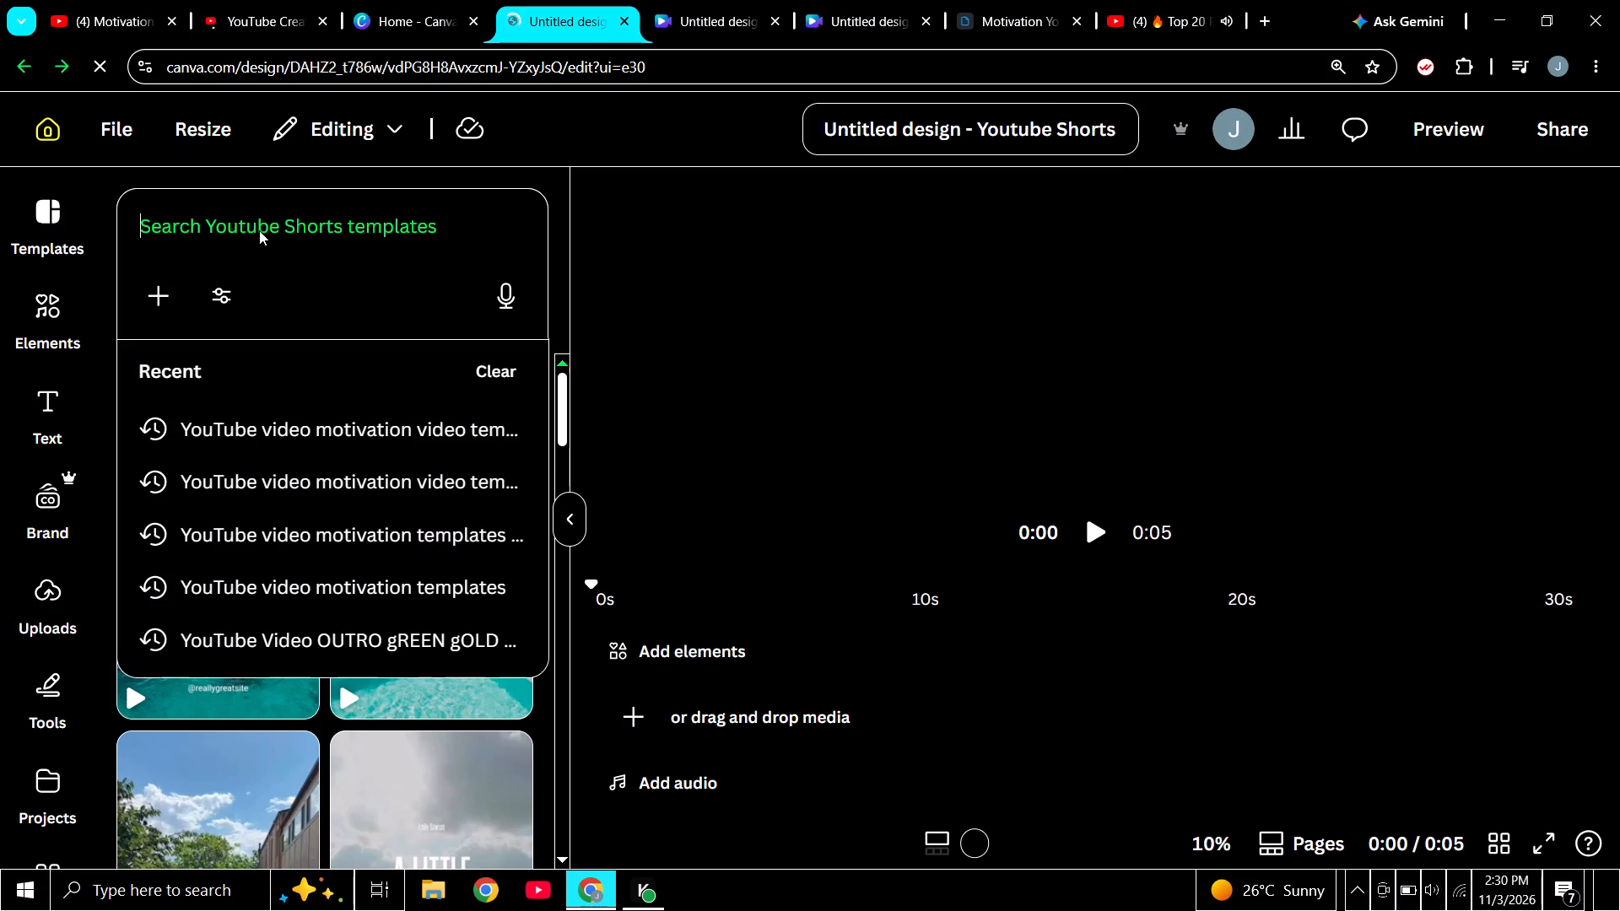
key(ctrl+v)
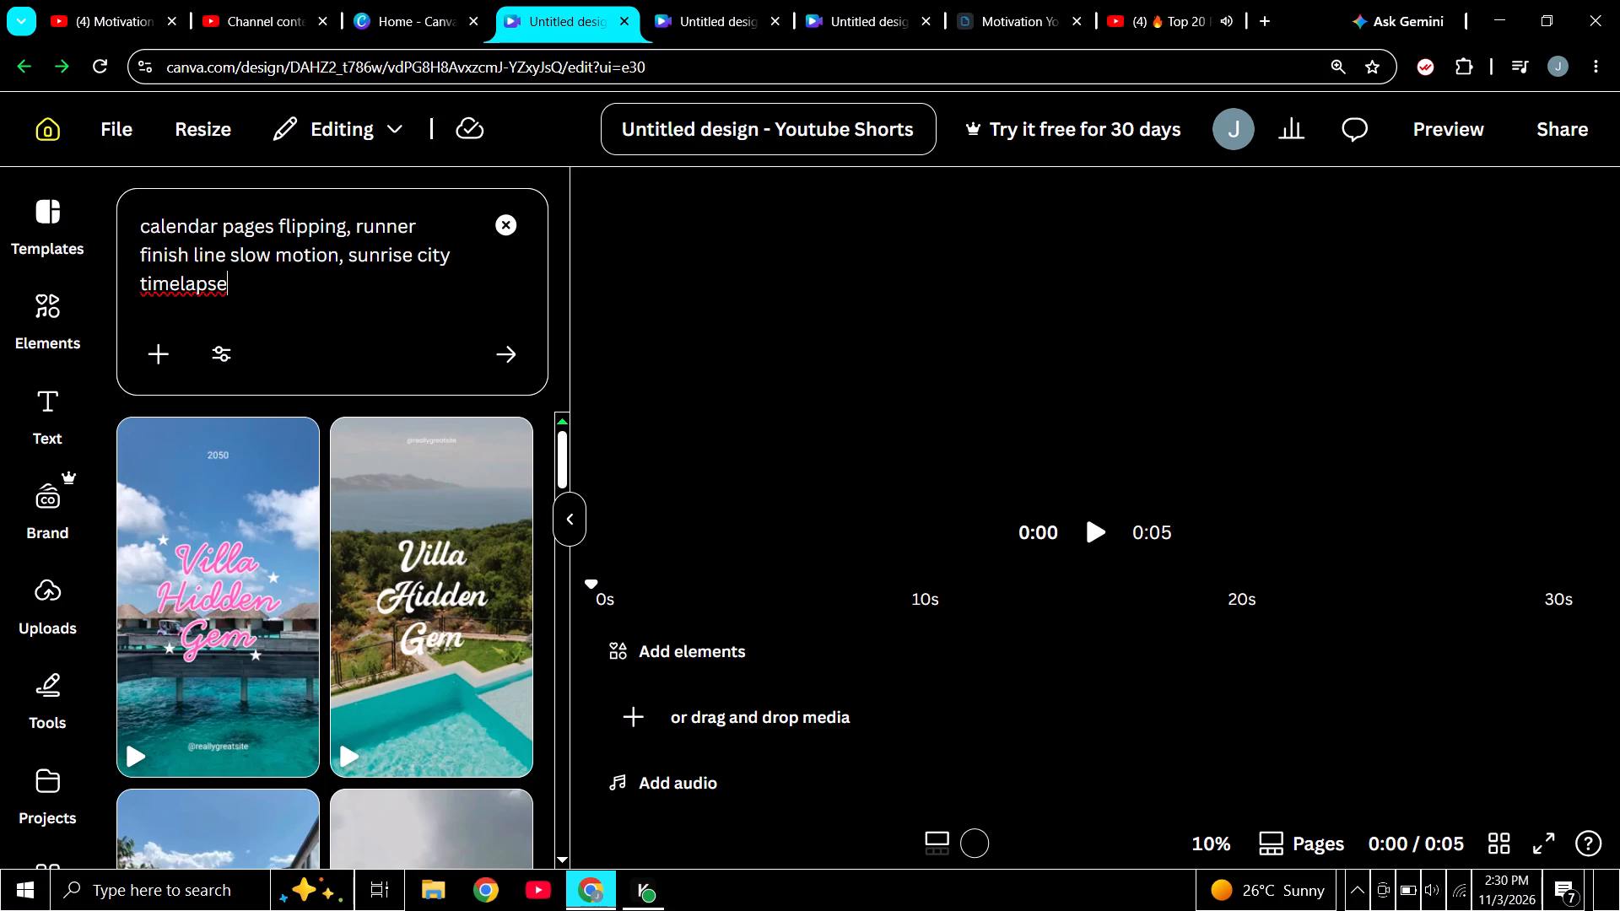
drag(348, 257, 415, 313)
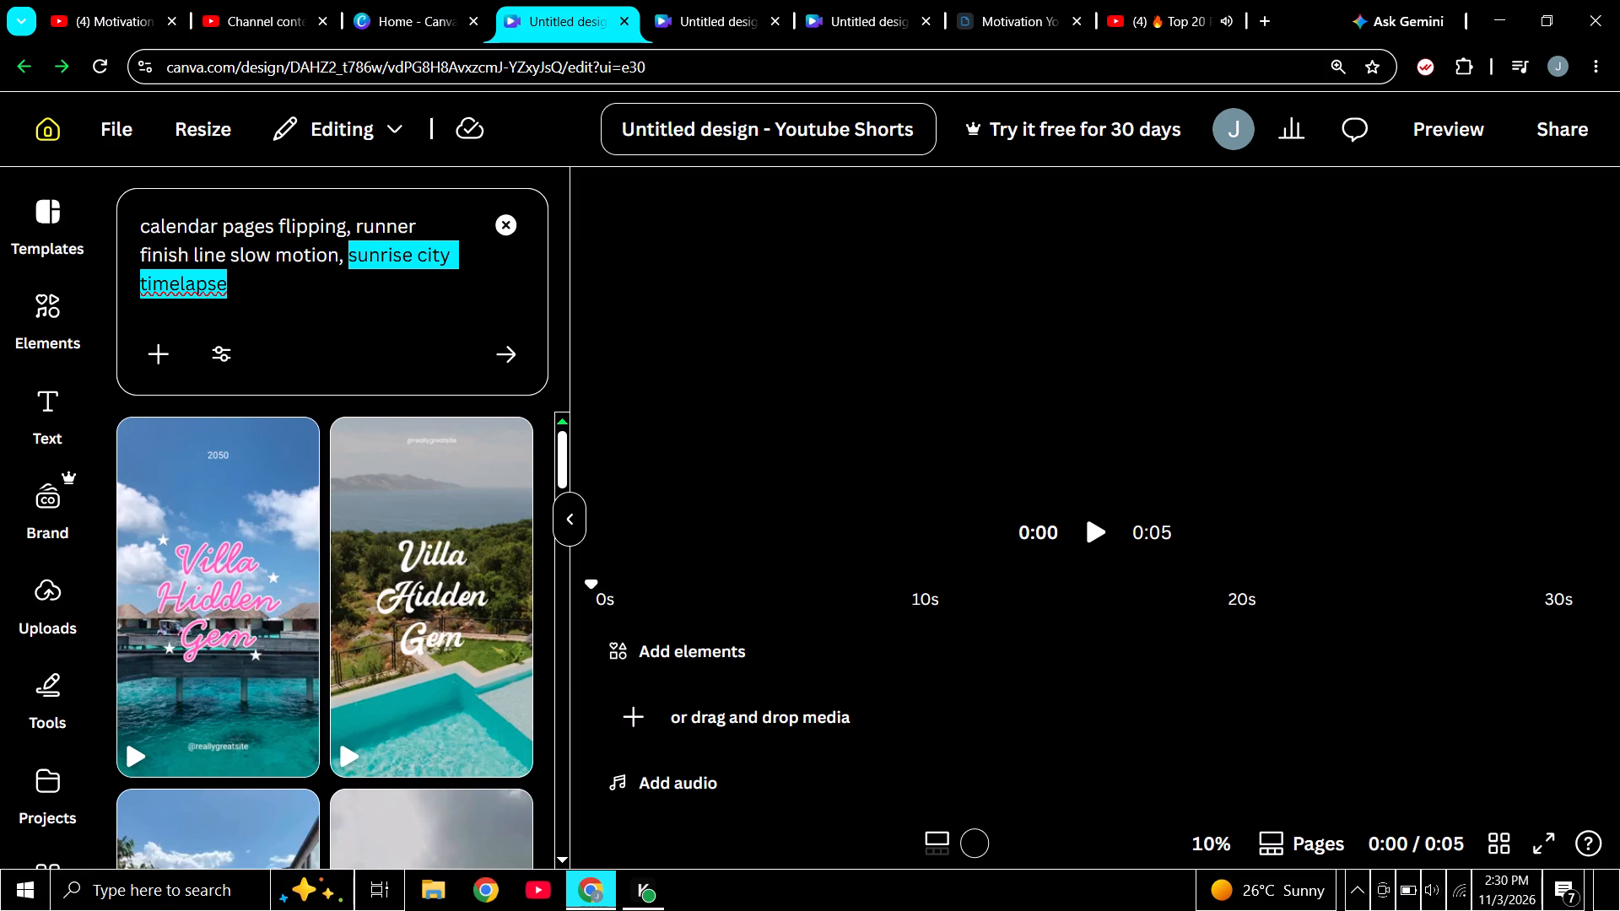
key(ctrl+x)
click(507, 325)
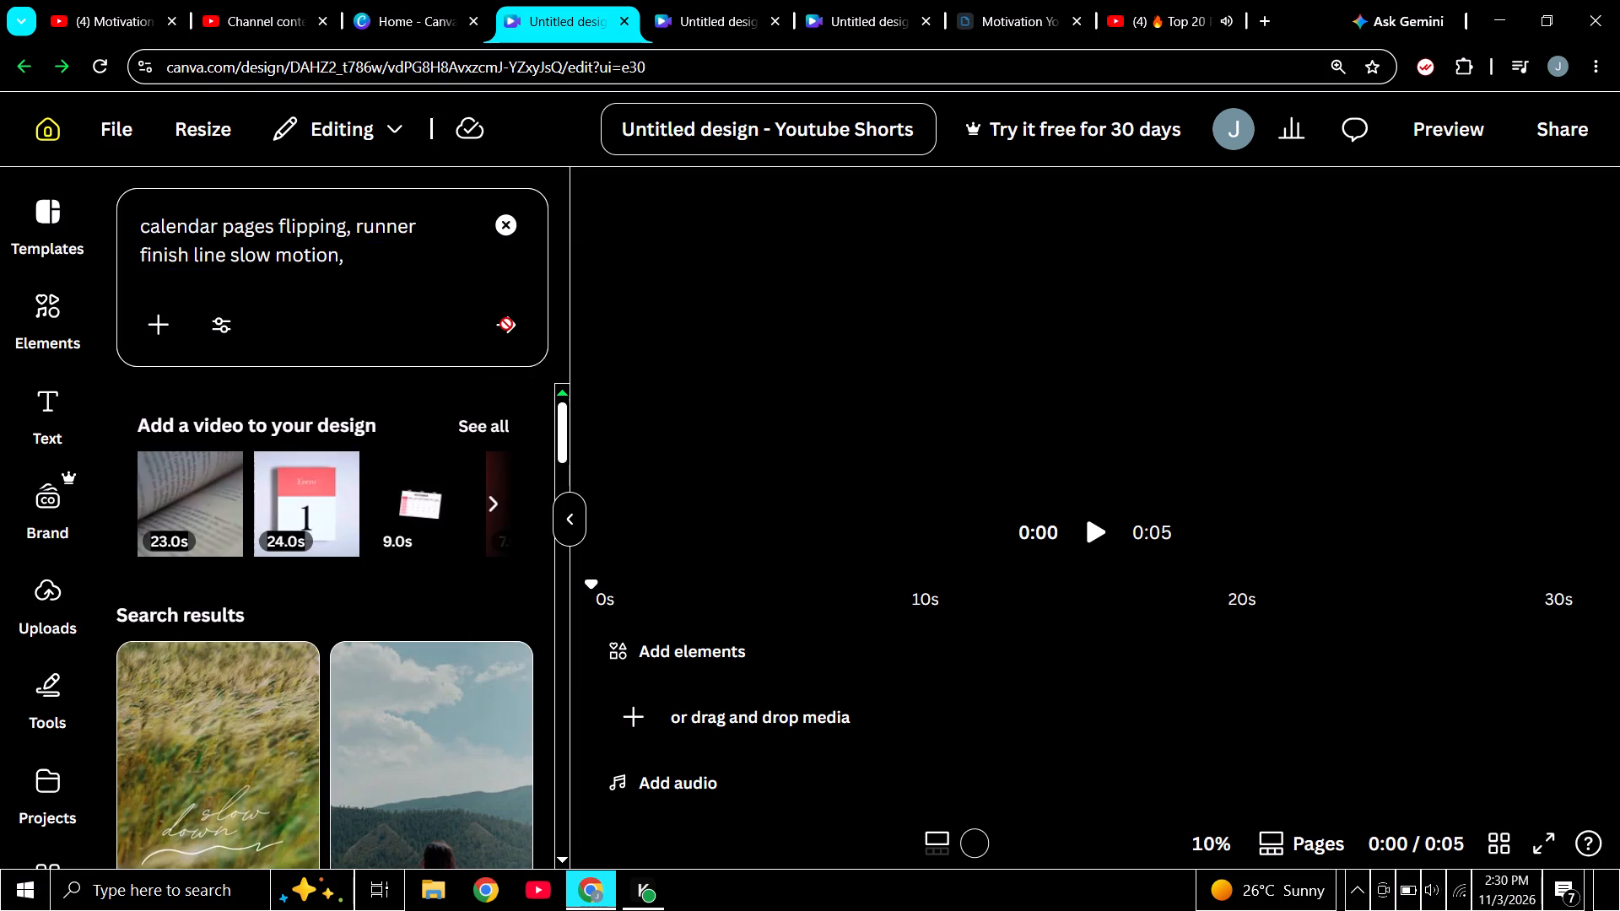
Put "sunrise city timelapse" back at the end of the template query and search again.
click(347, 258)
key(ctrl+v)
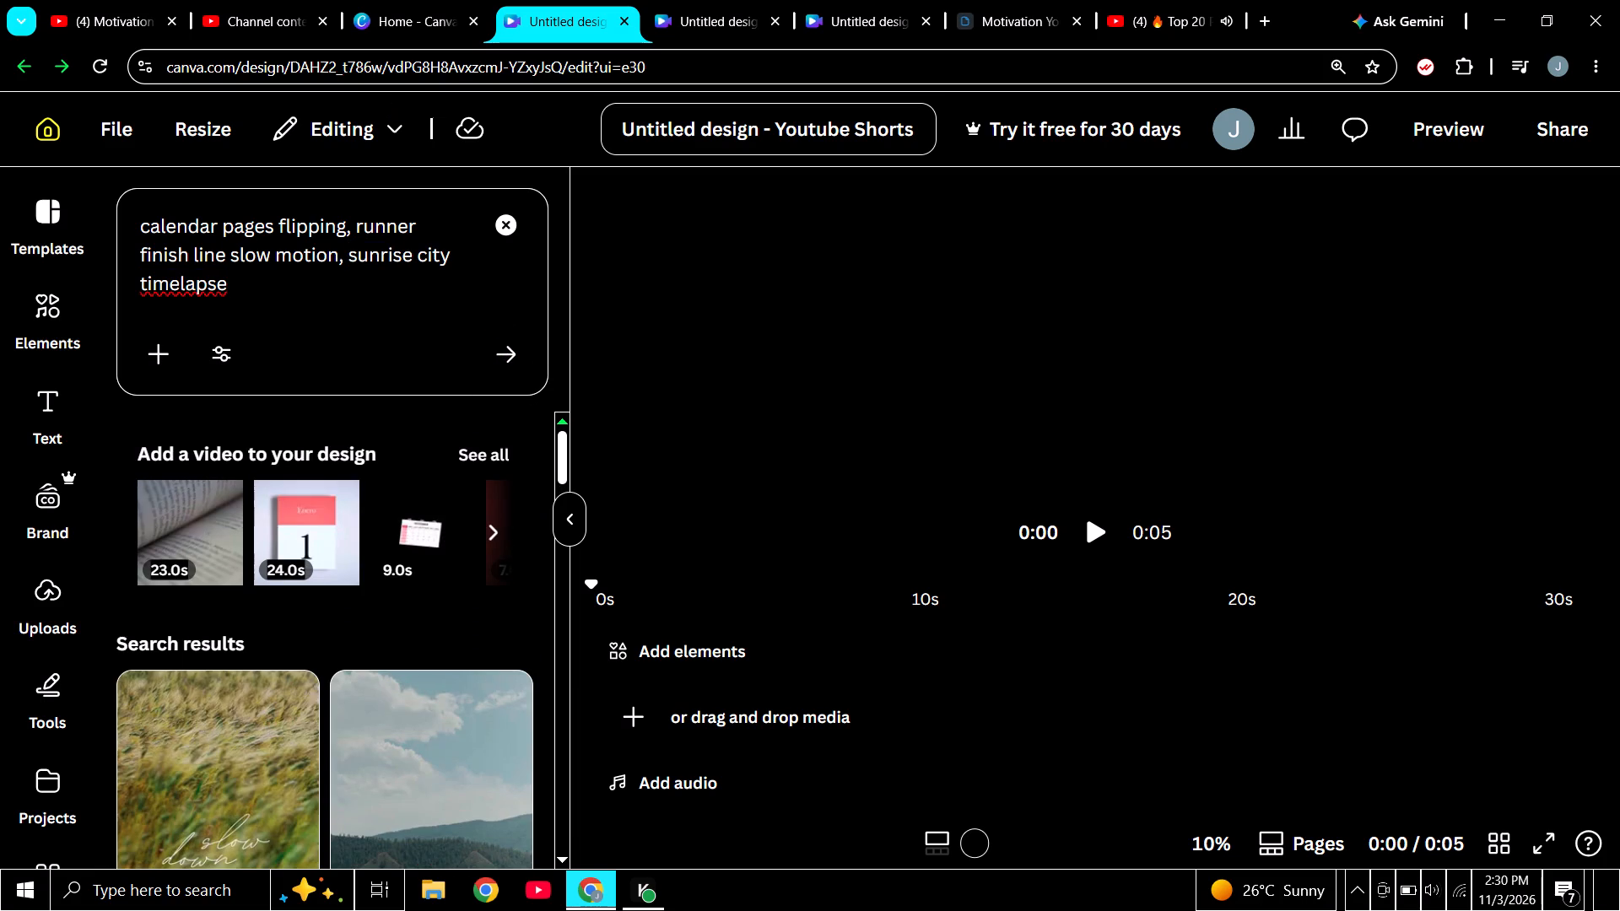
click(503, 354)
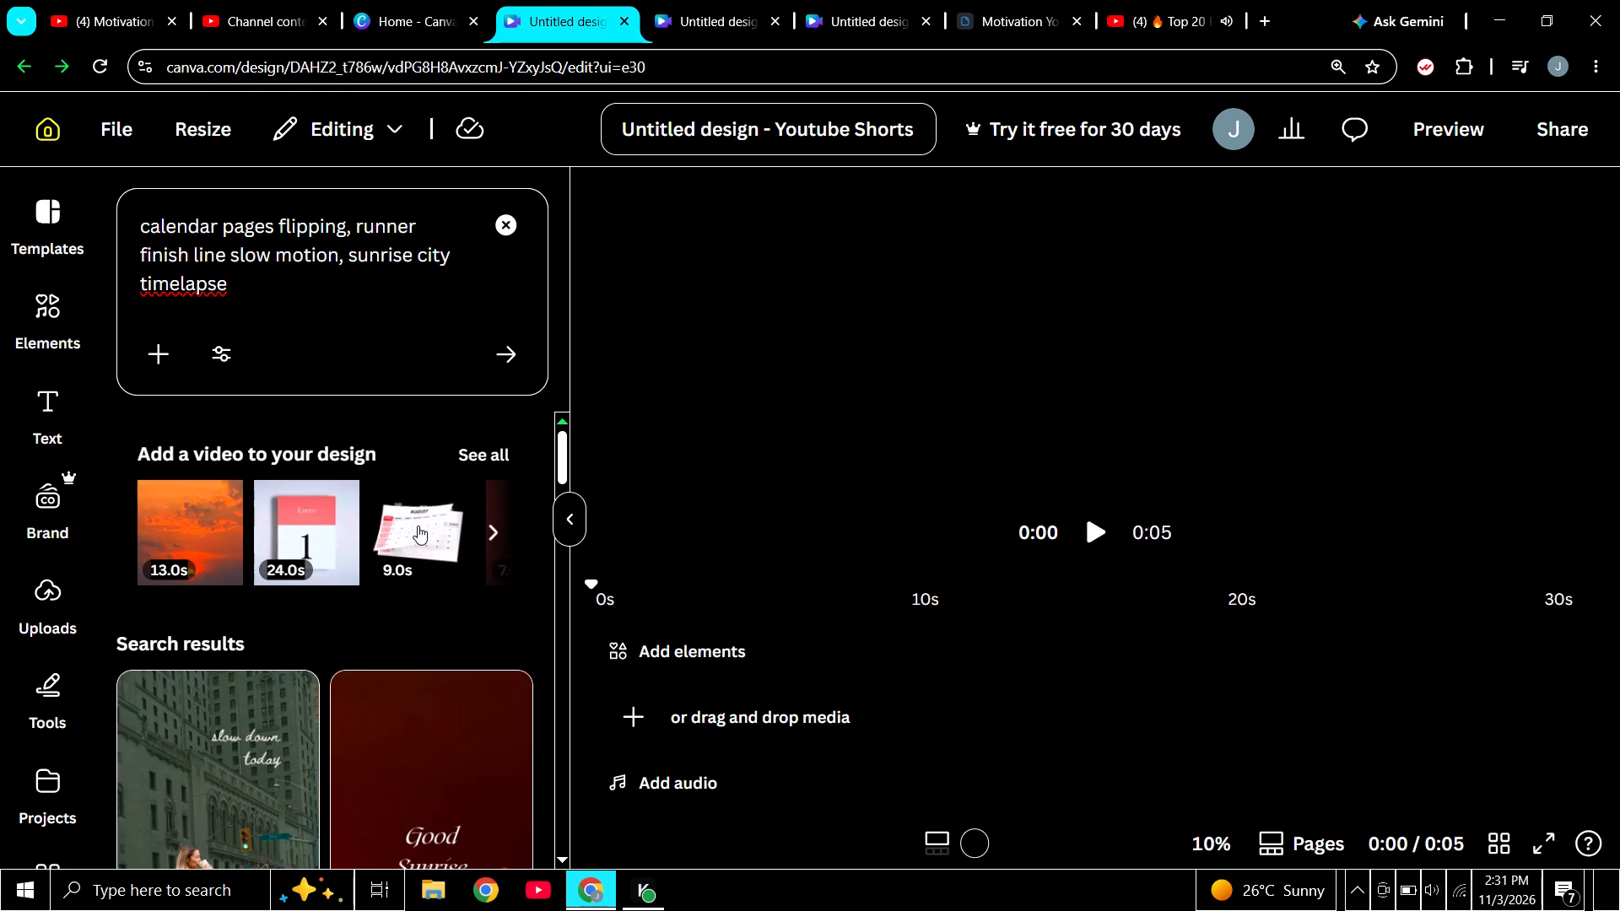
Look through the template search results for a design that suits the episode 1 motivation Short.
scroll(377, 752, down, 3)
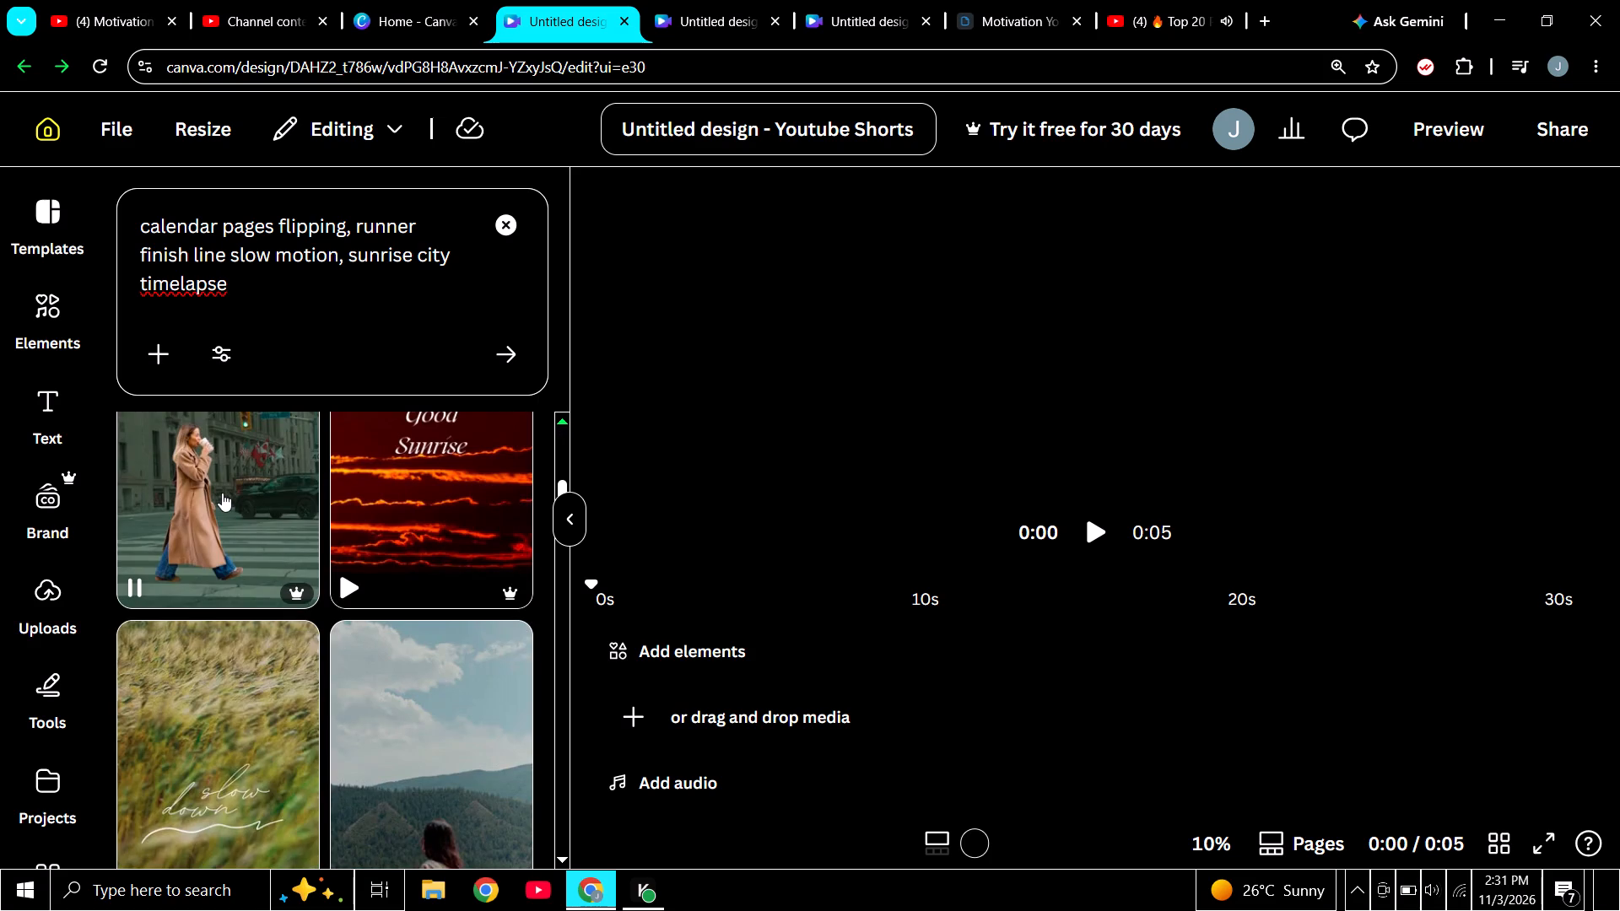
scroll(473, 551, down, 3)
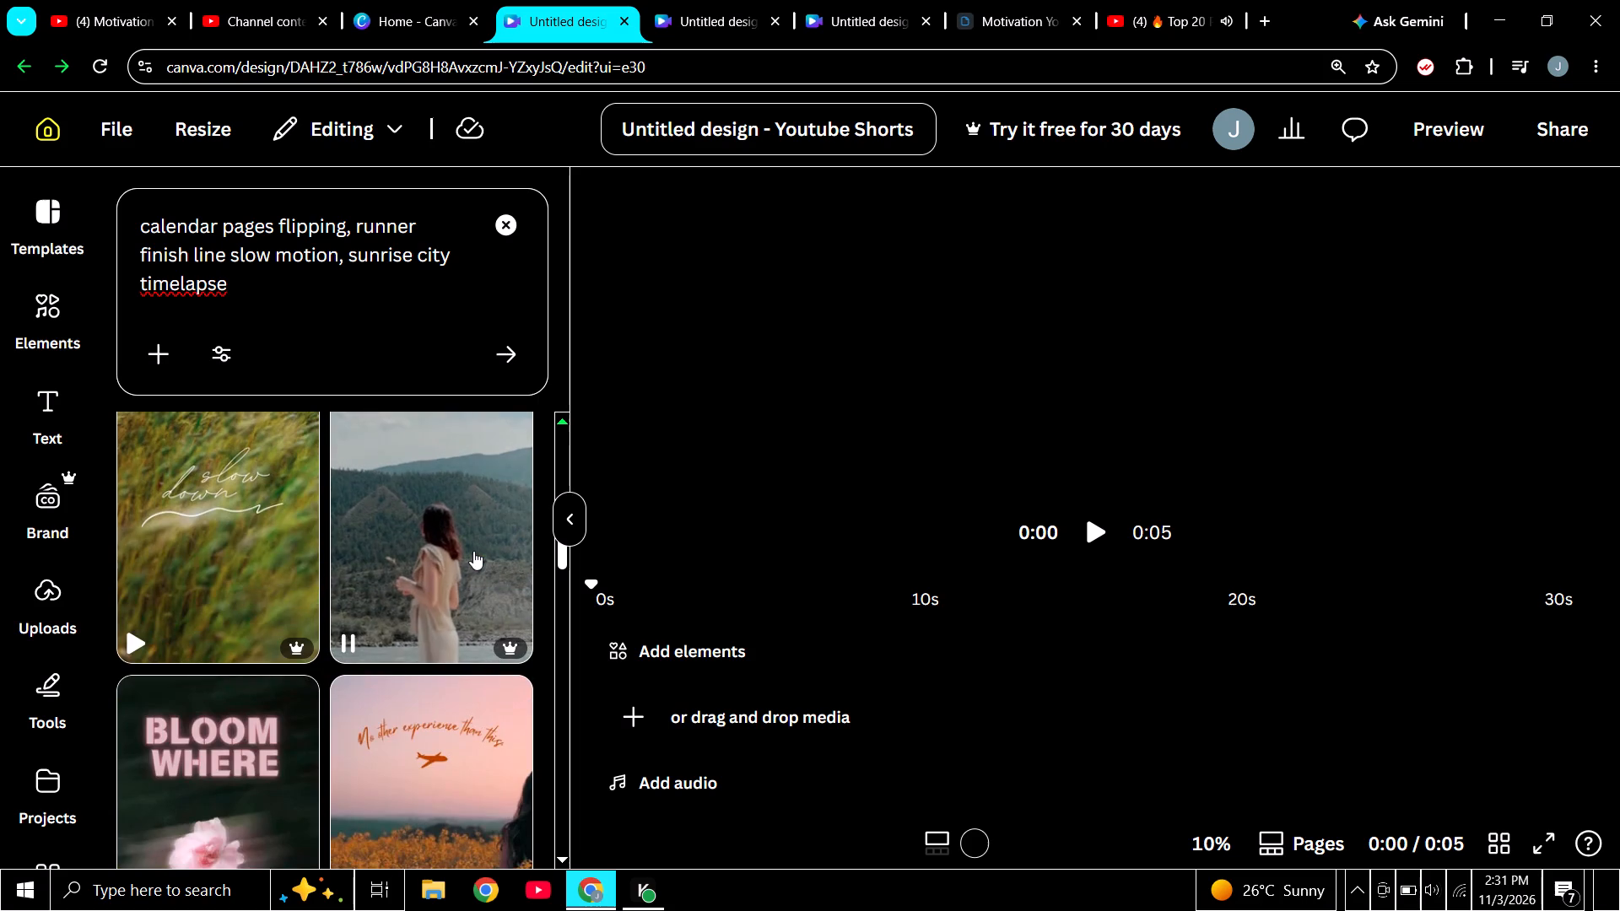
scroll(473, 551, down, 4)
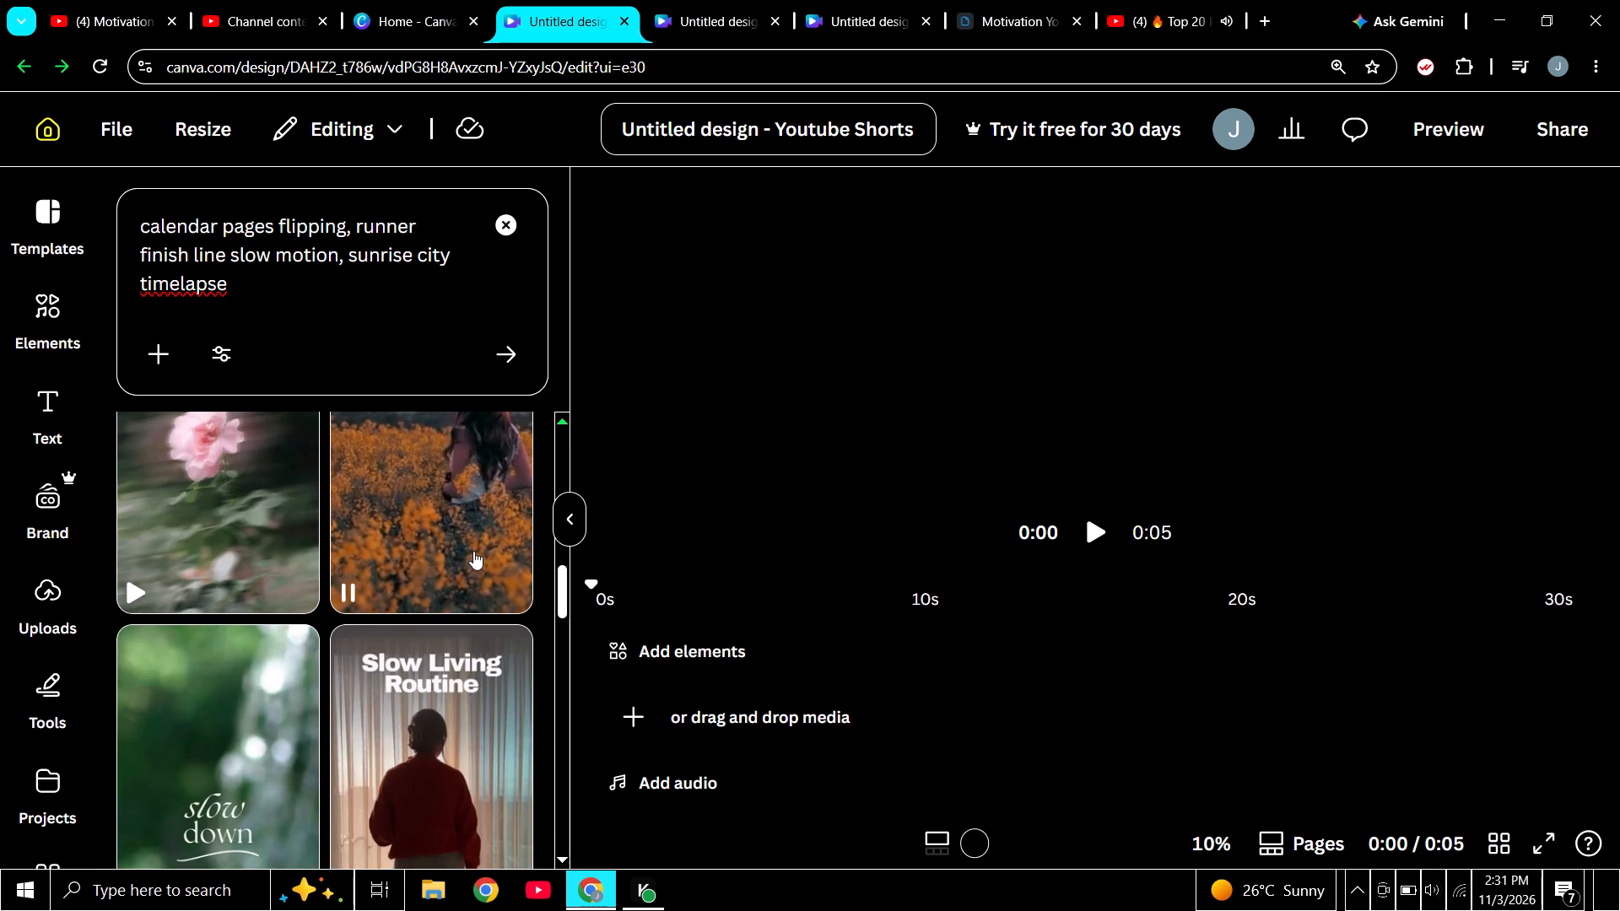
scroll(473, 551, up, 1)
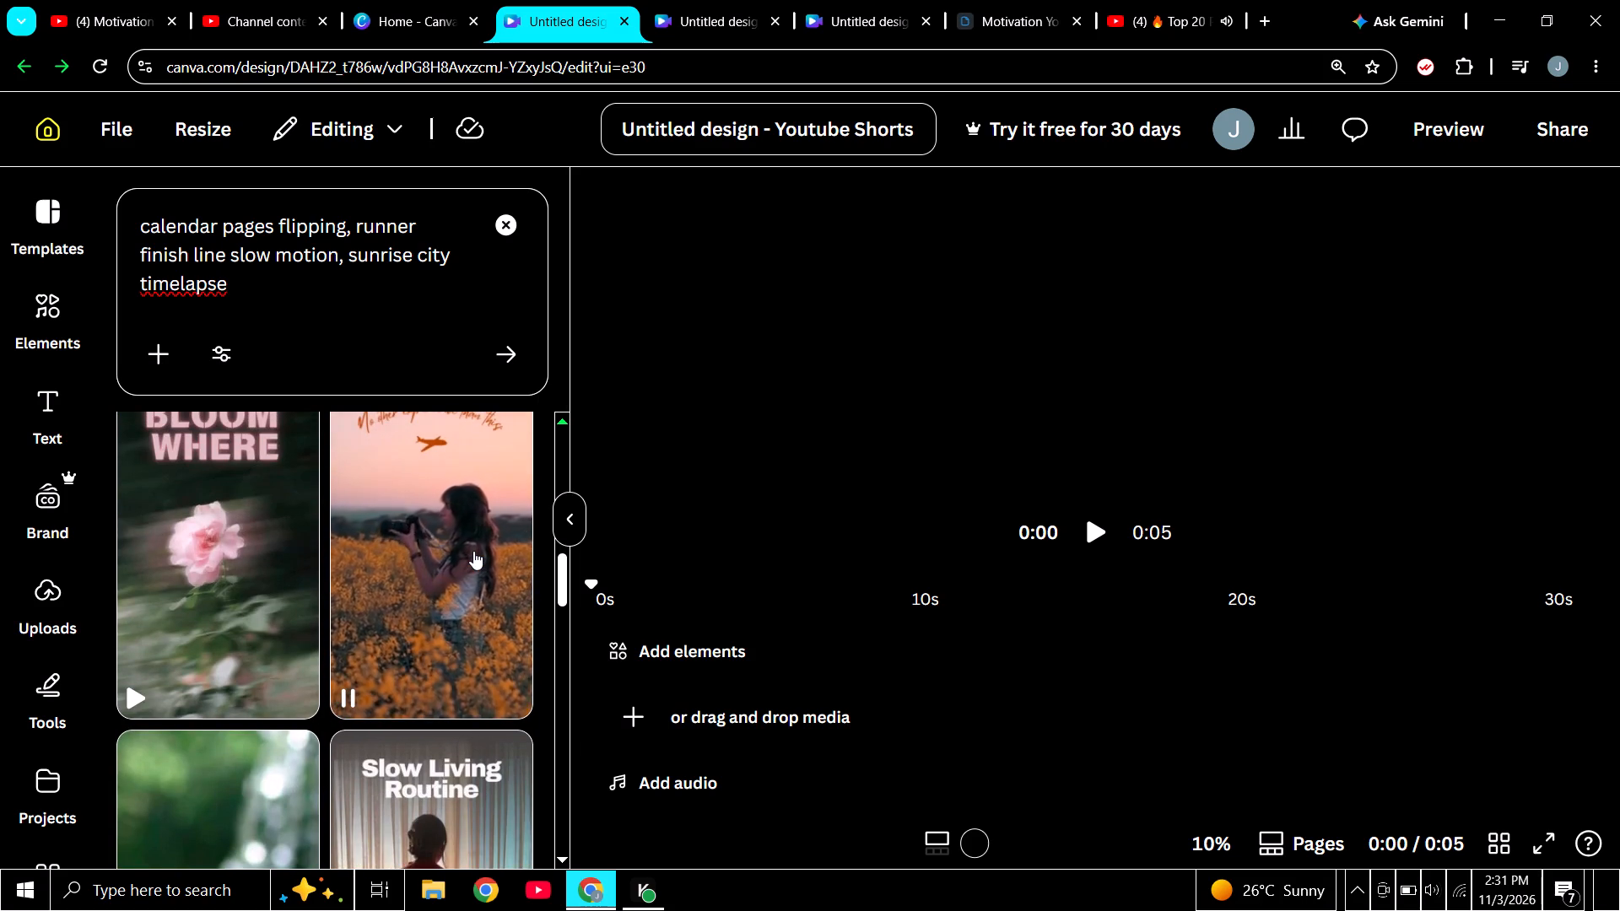
scroll(473, 551, down, 3)
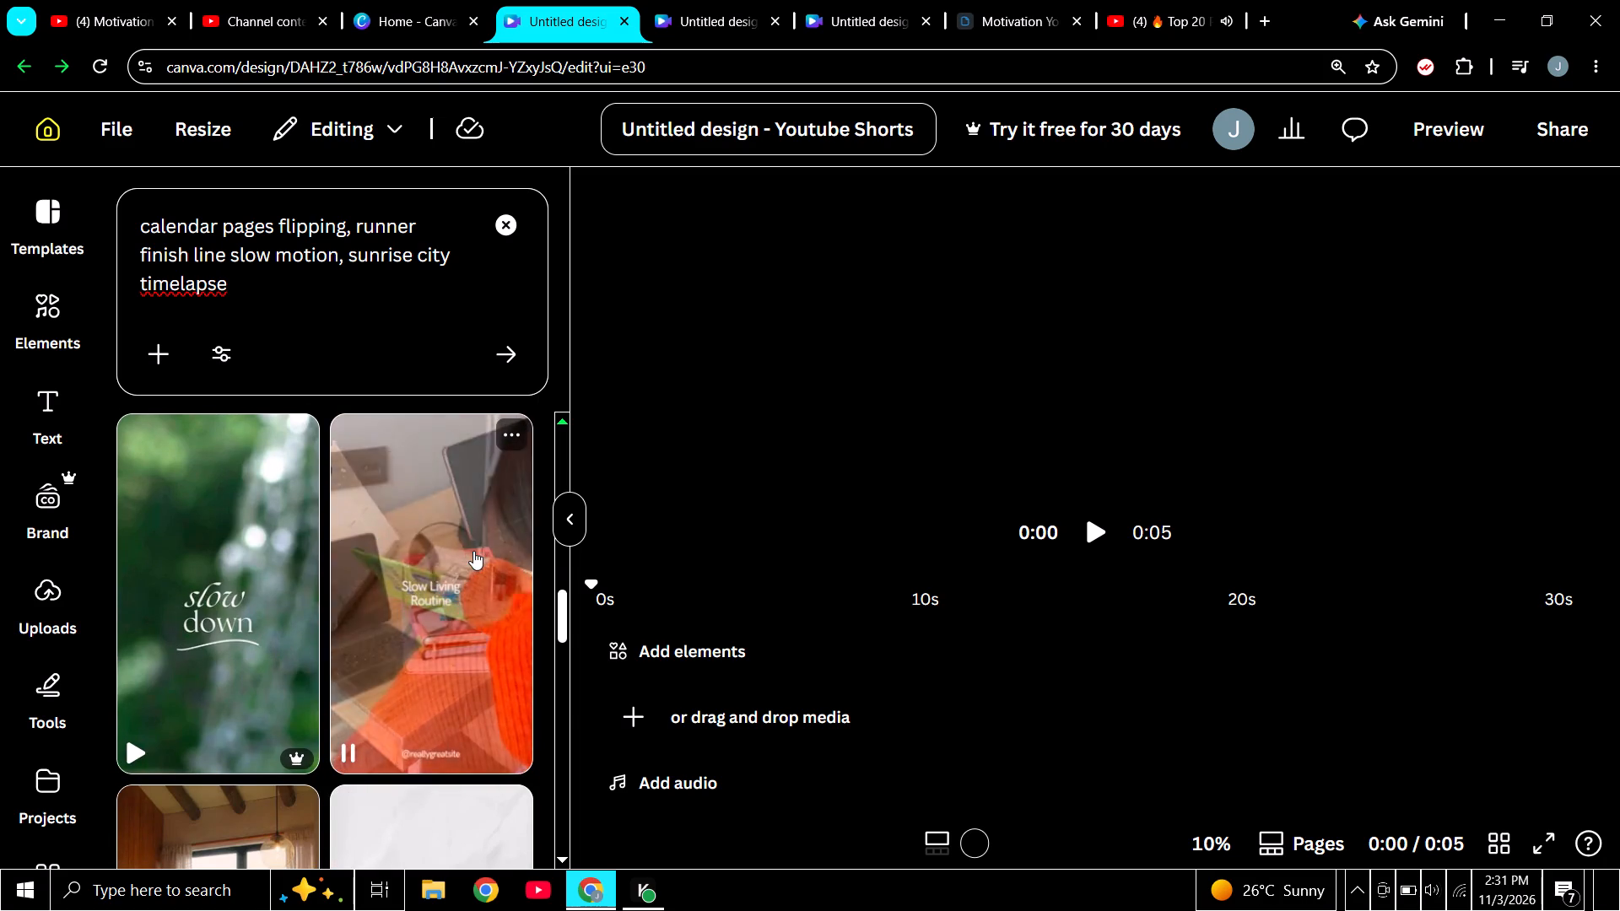
scroll(473, 551, down, 3)
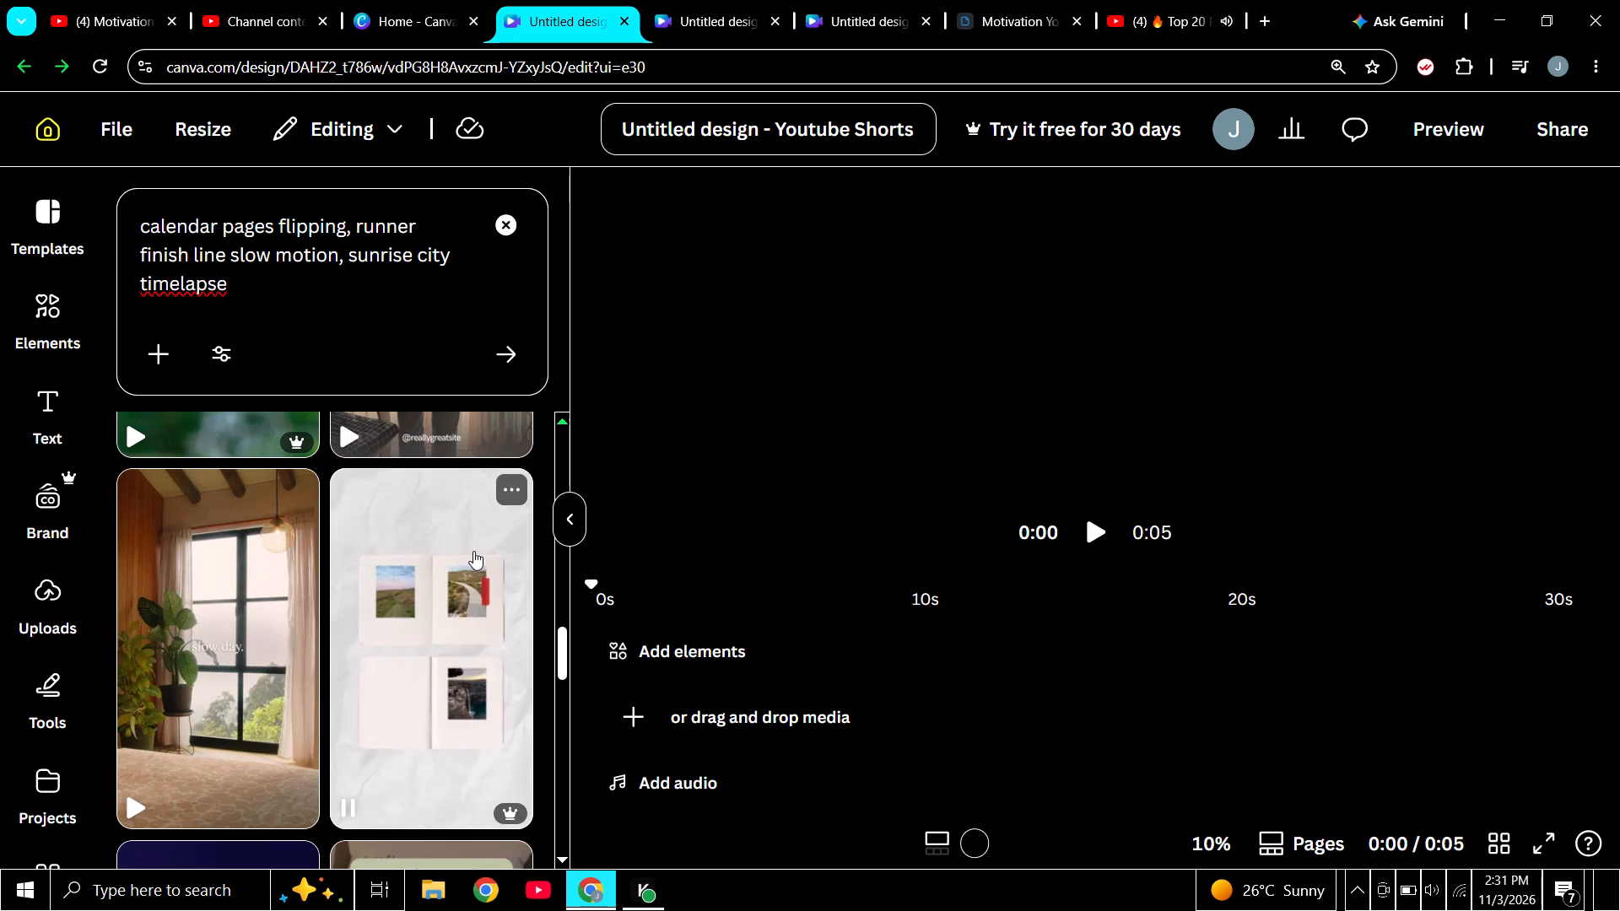
scroll(473, 551, down, 2)
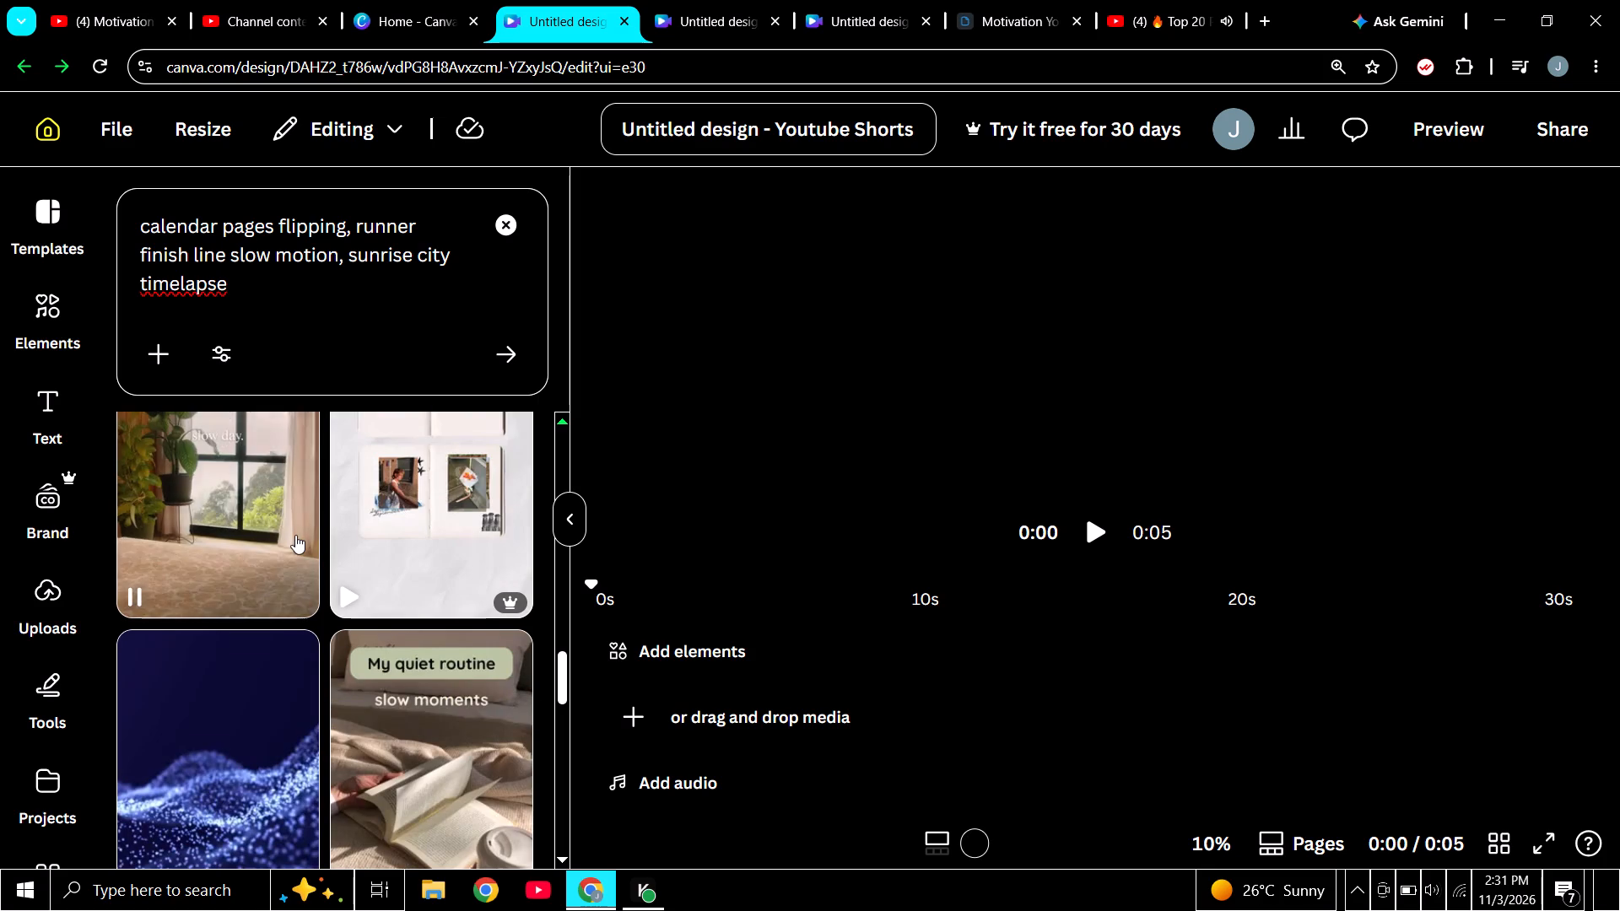
scroll(293, 535, down, 3)
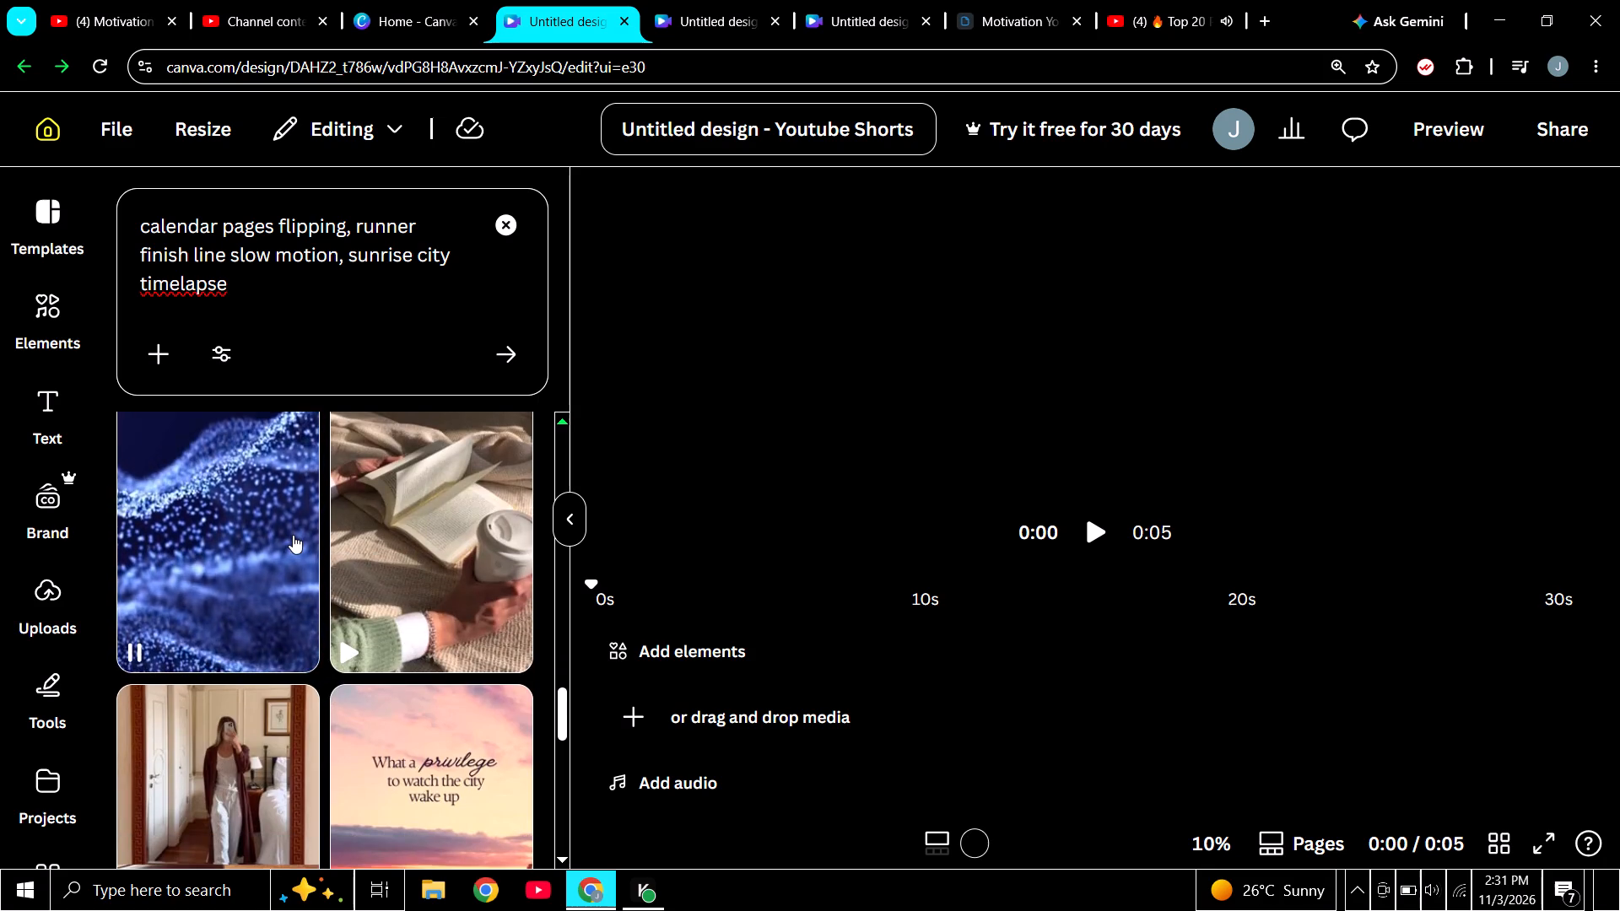
scroll(293, 535, down, 3)
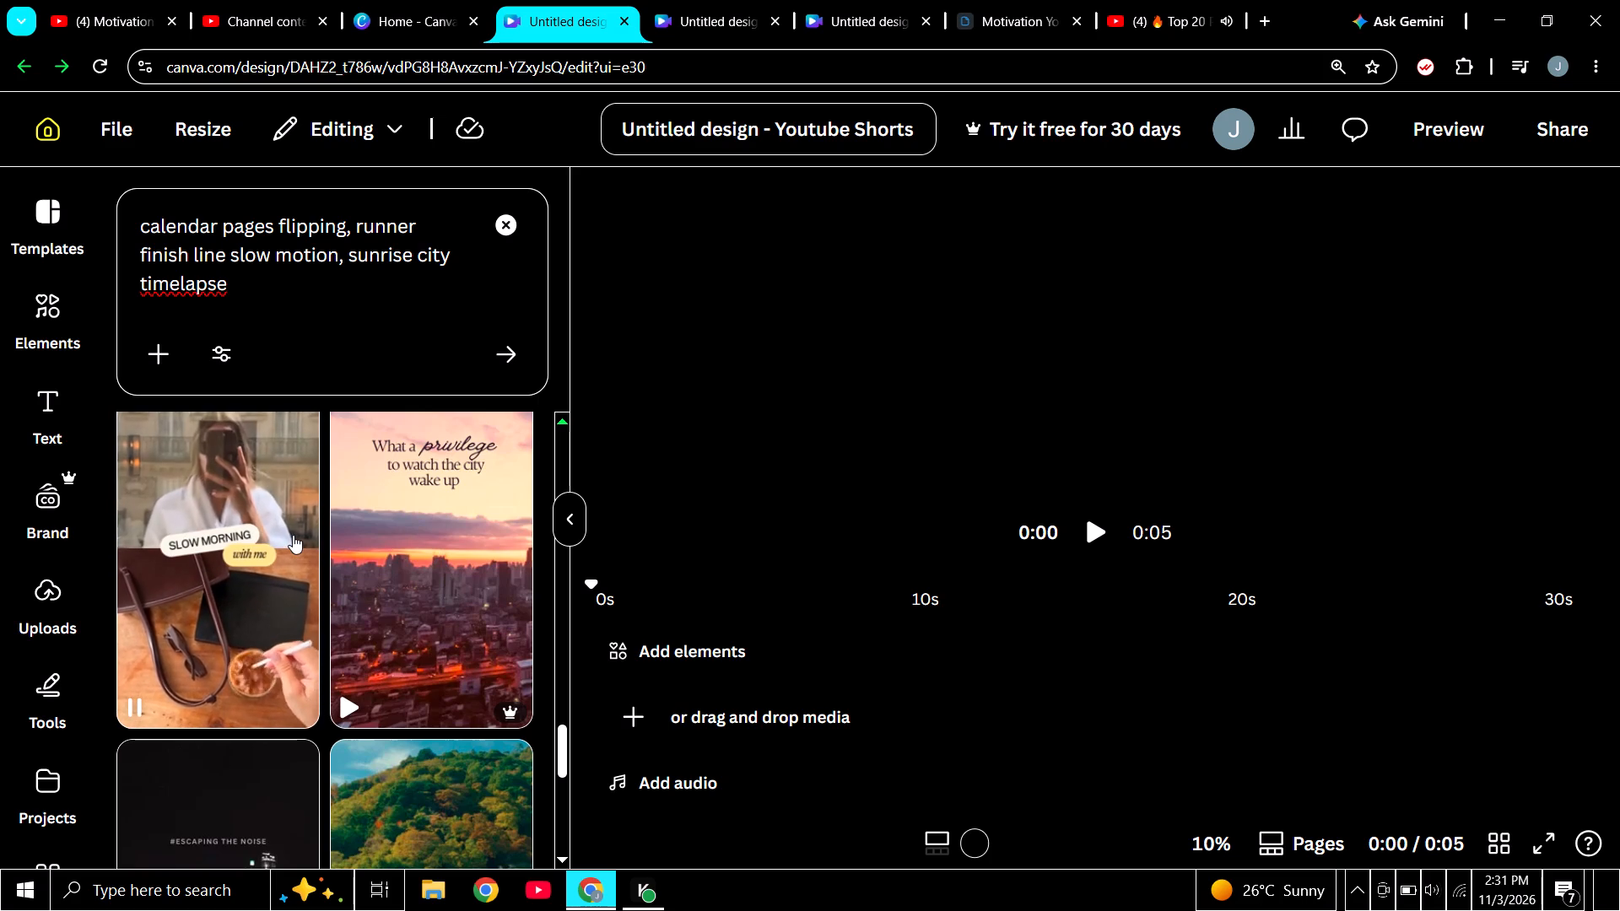
scroll(450, 570, down, 3)
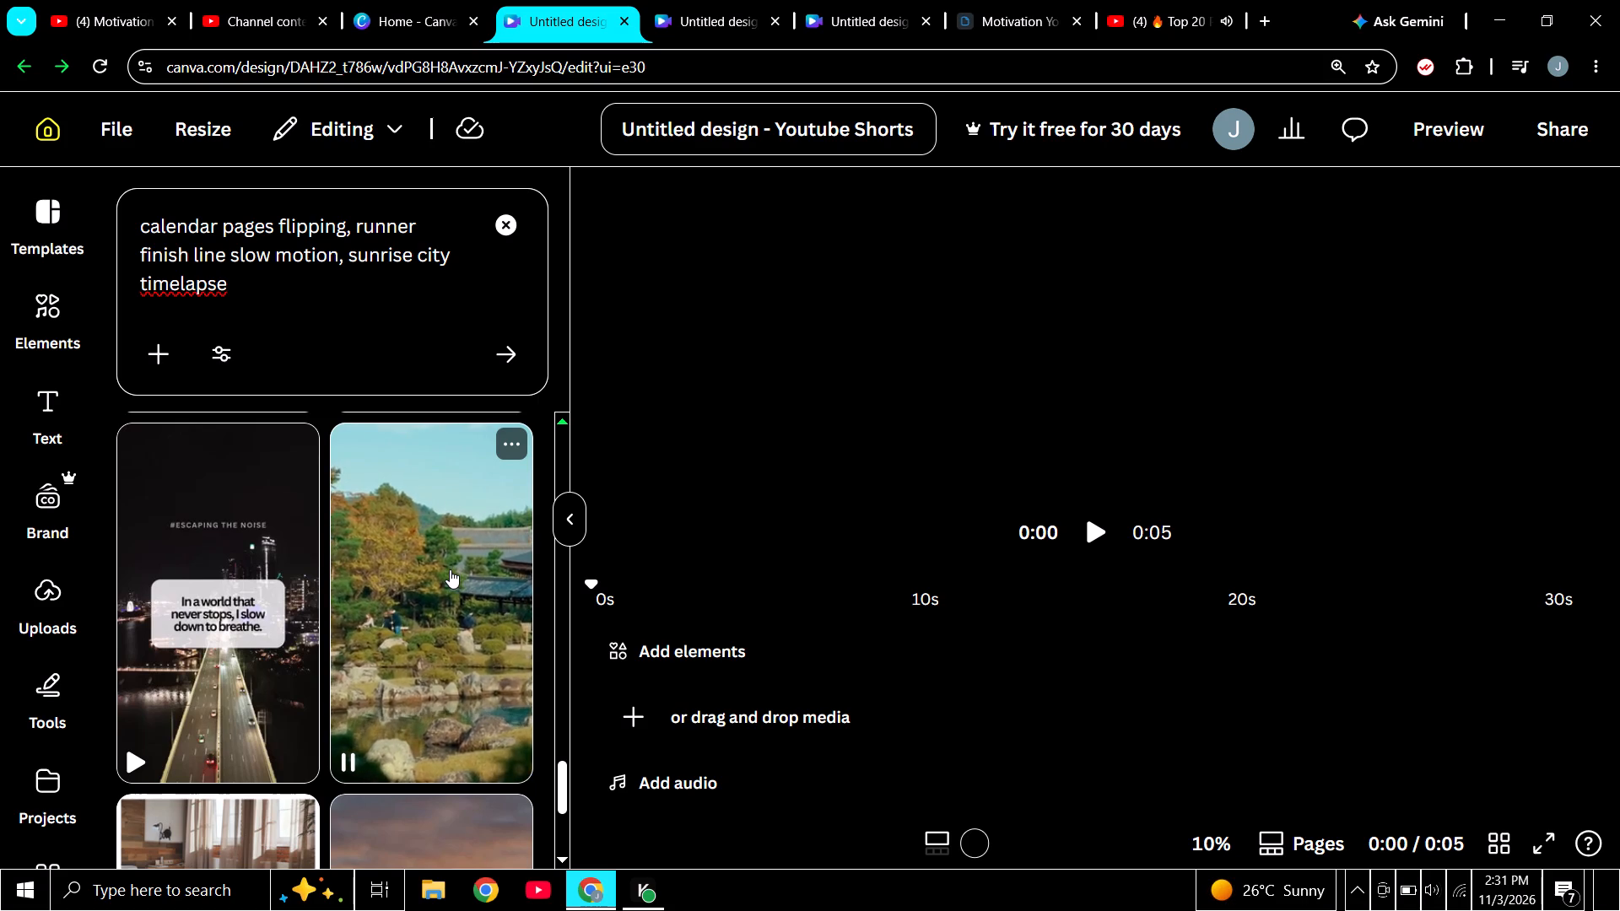
scroll(450, 569, down, 2)
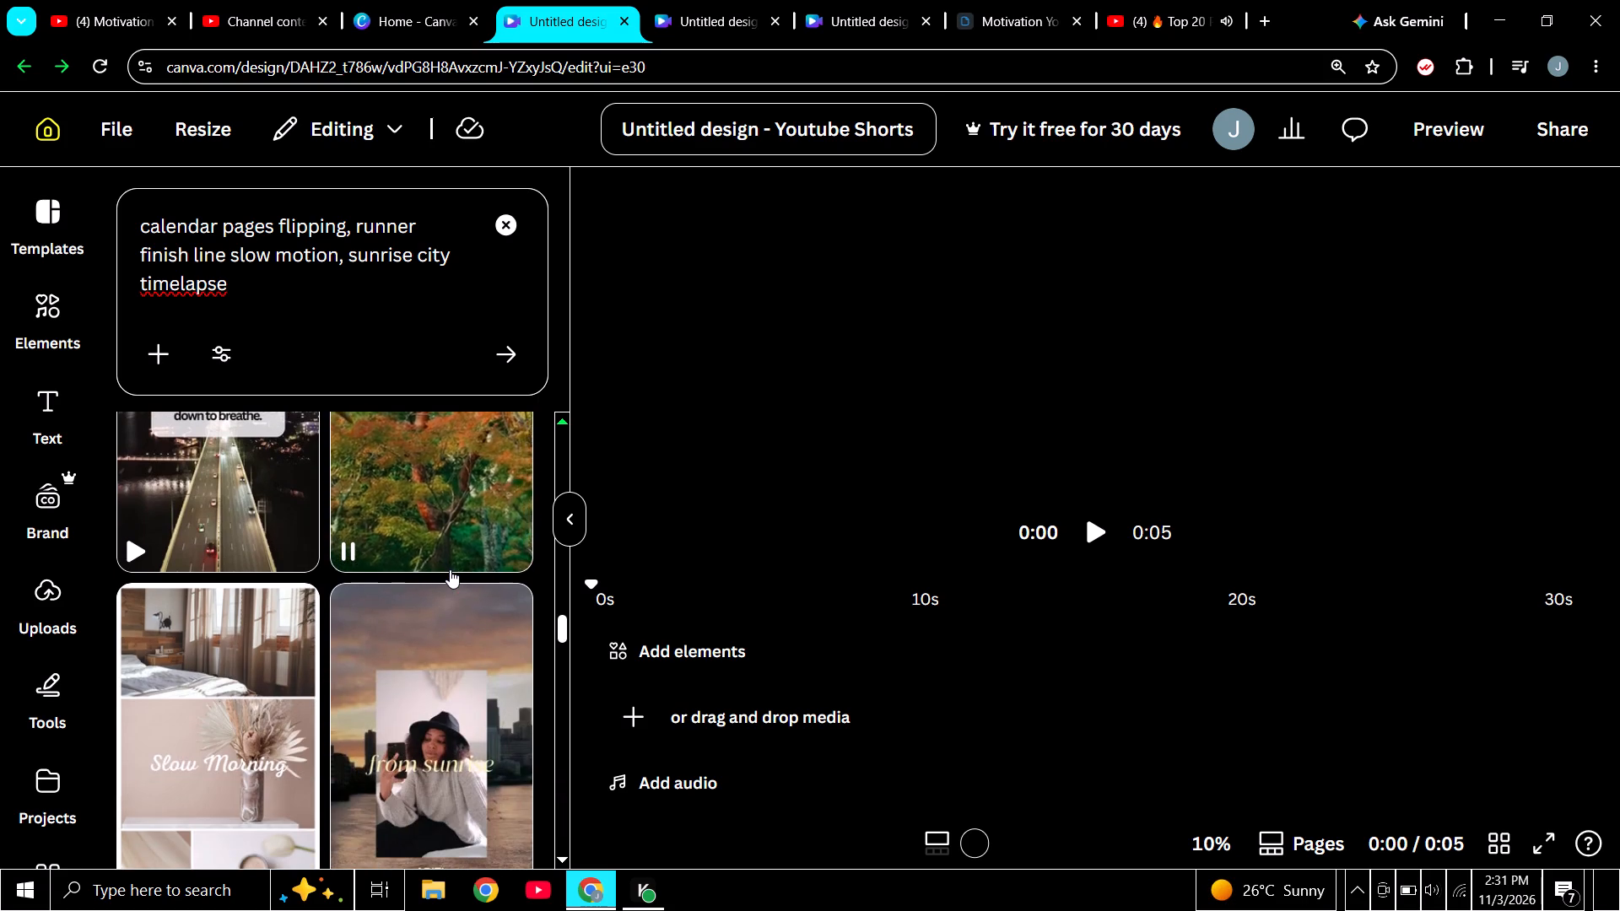
scroll(450, 569, up, 1)
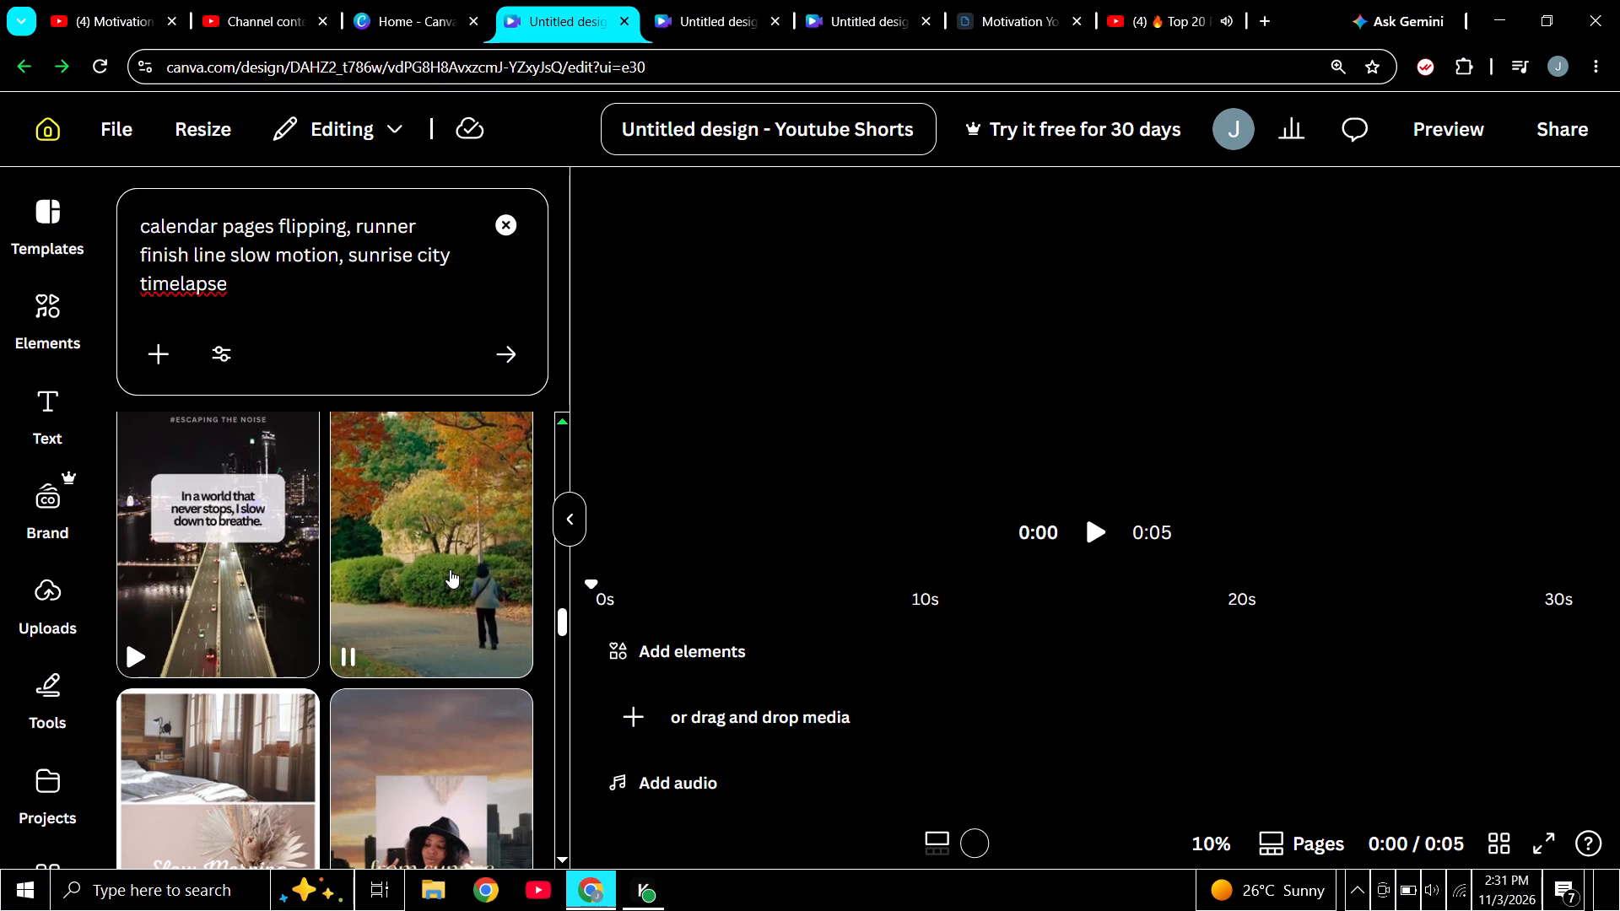
scroll(450, 569, up, 18)
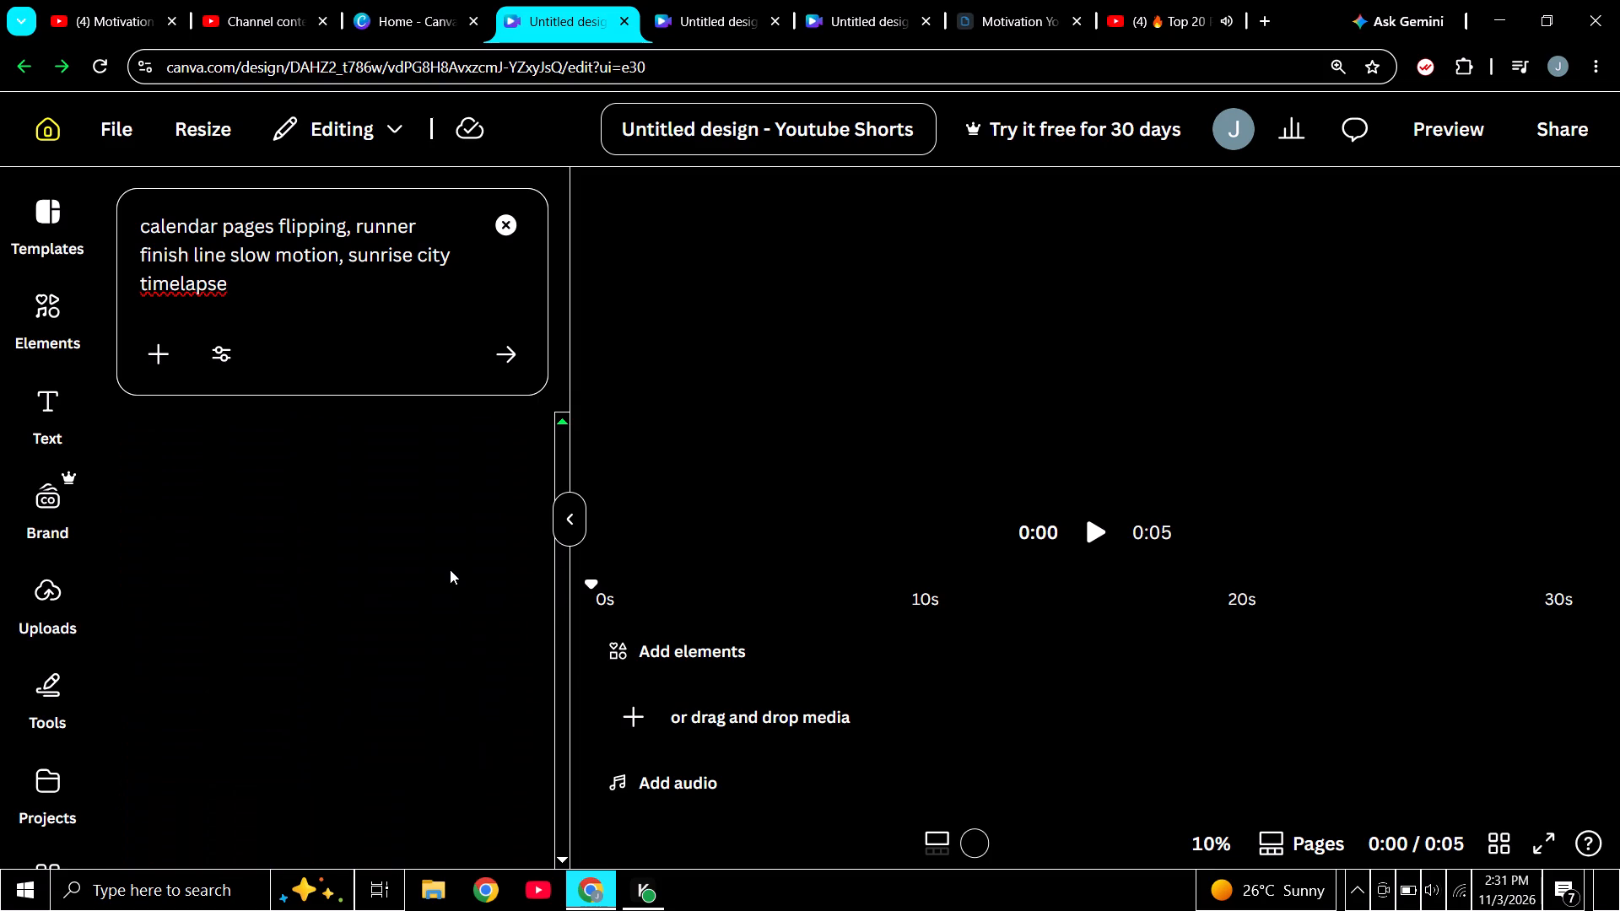
scroll(450, 569, up, 15)
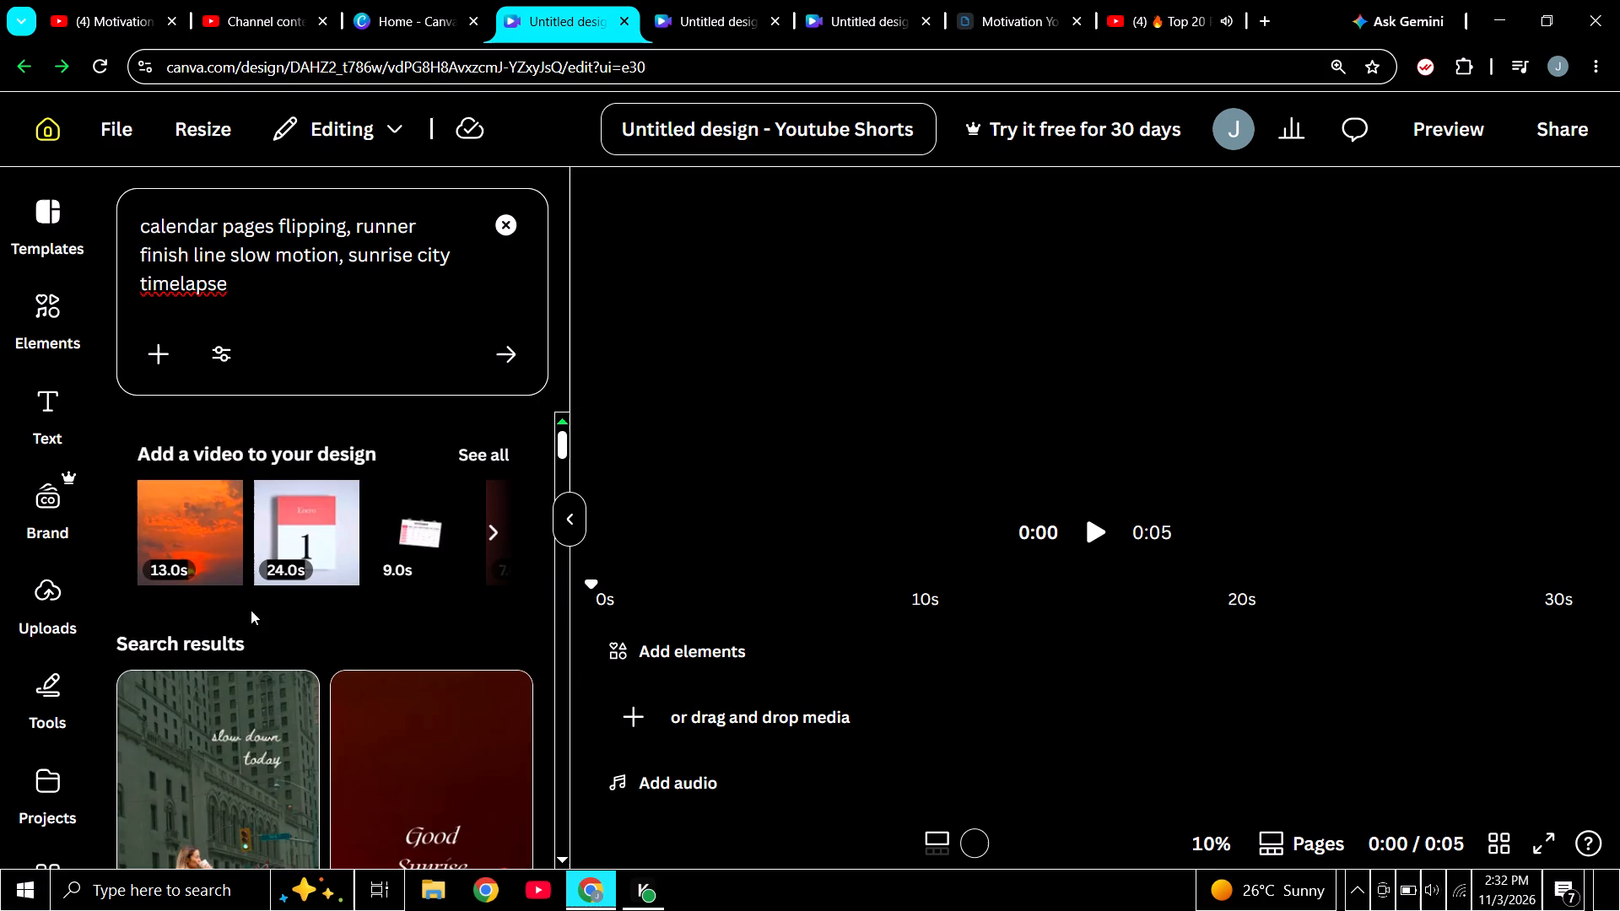
Browse the suggested videos for the design and add the 13-second orange sunrise clip to the timeline twice.
double_click(499, 530)
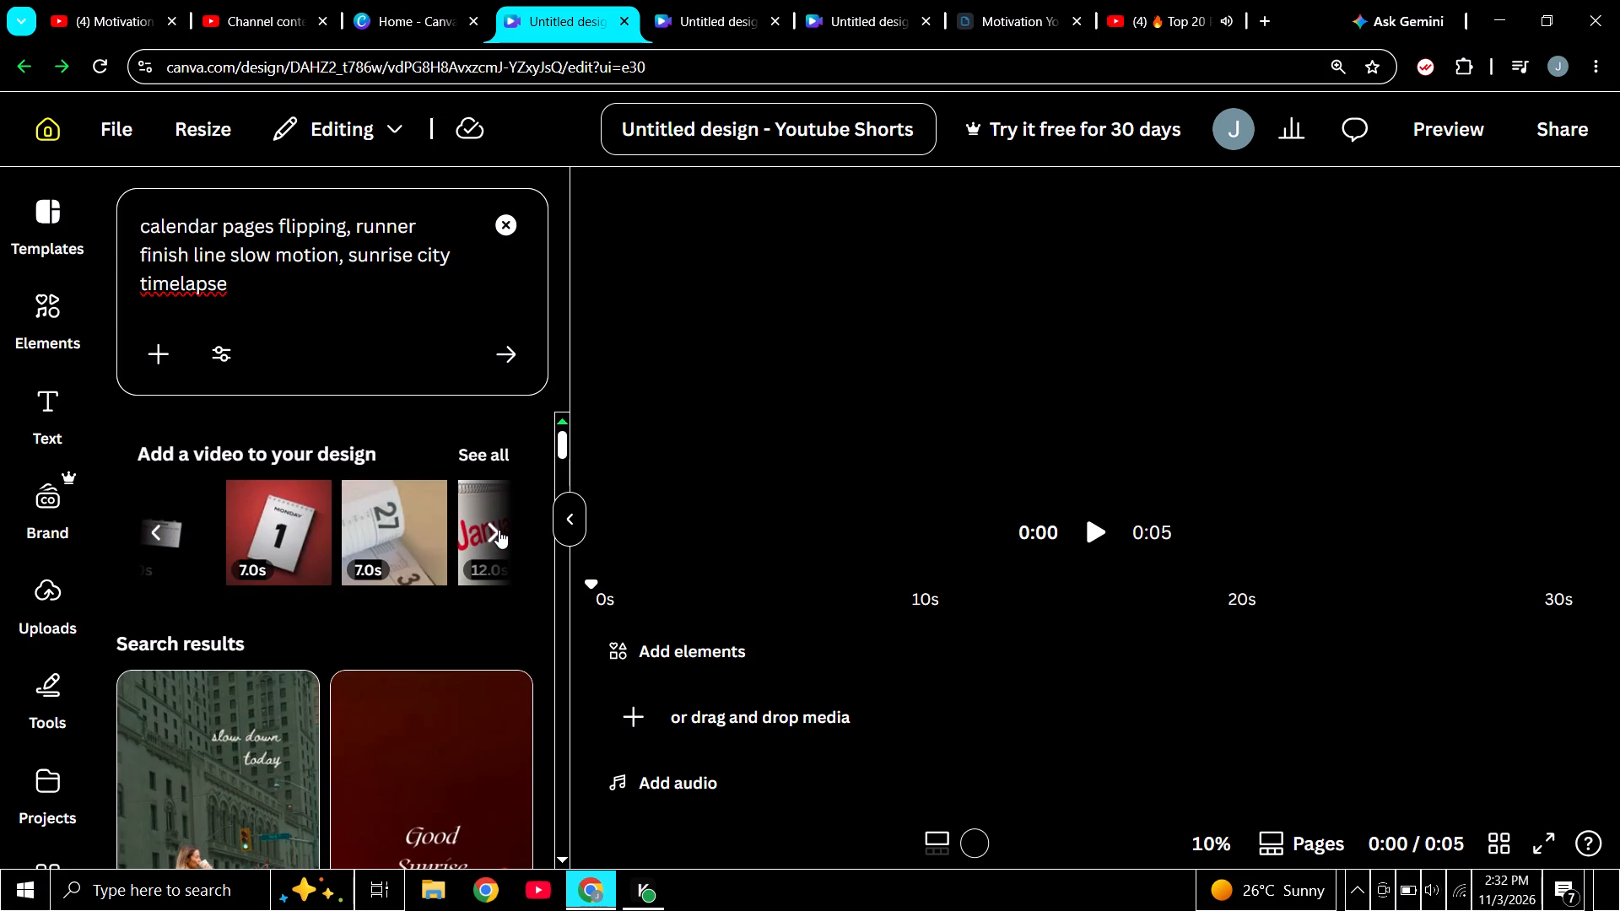
click(499, 530)
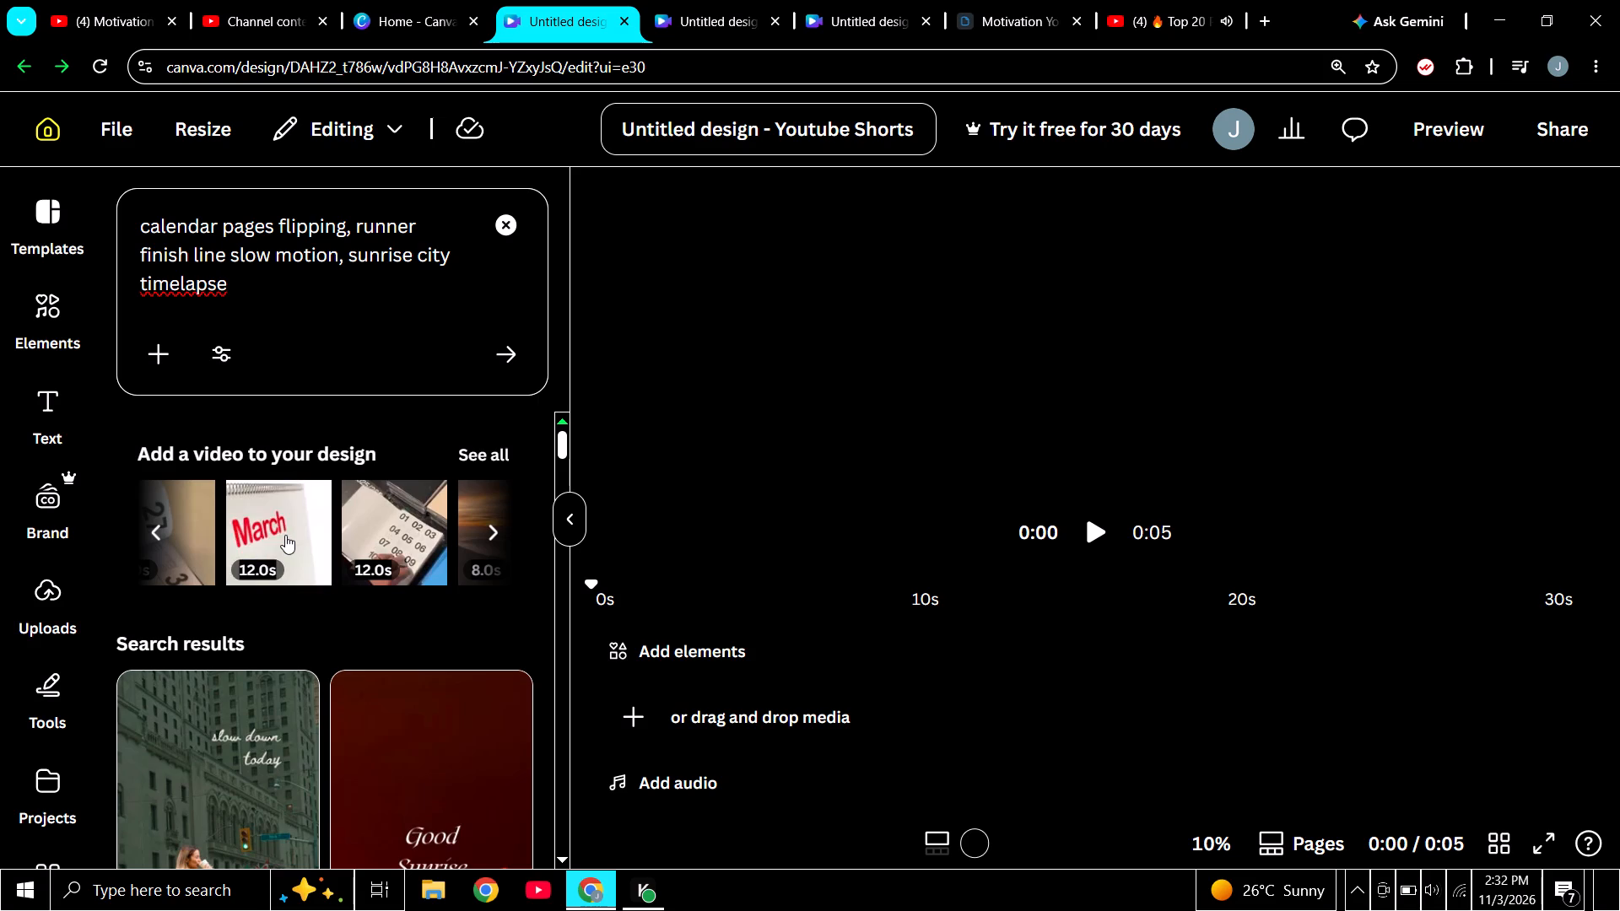
click(495, 522)
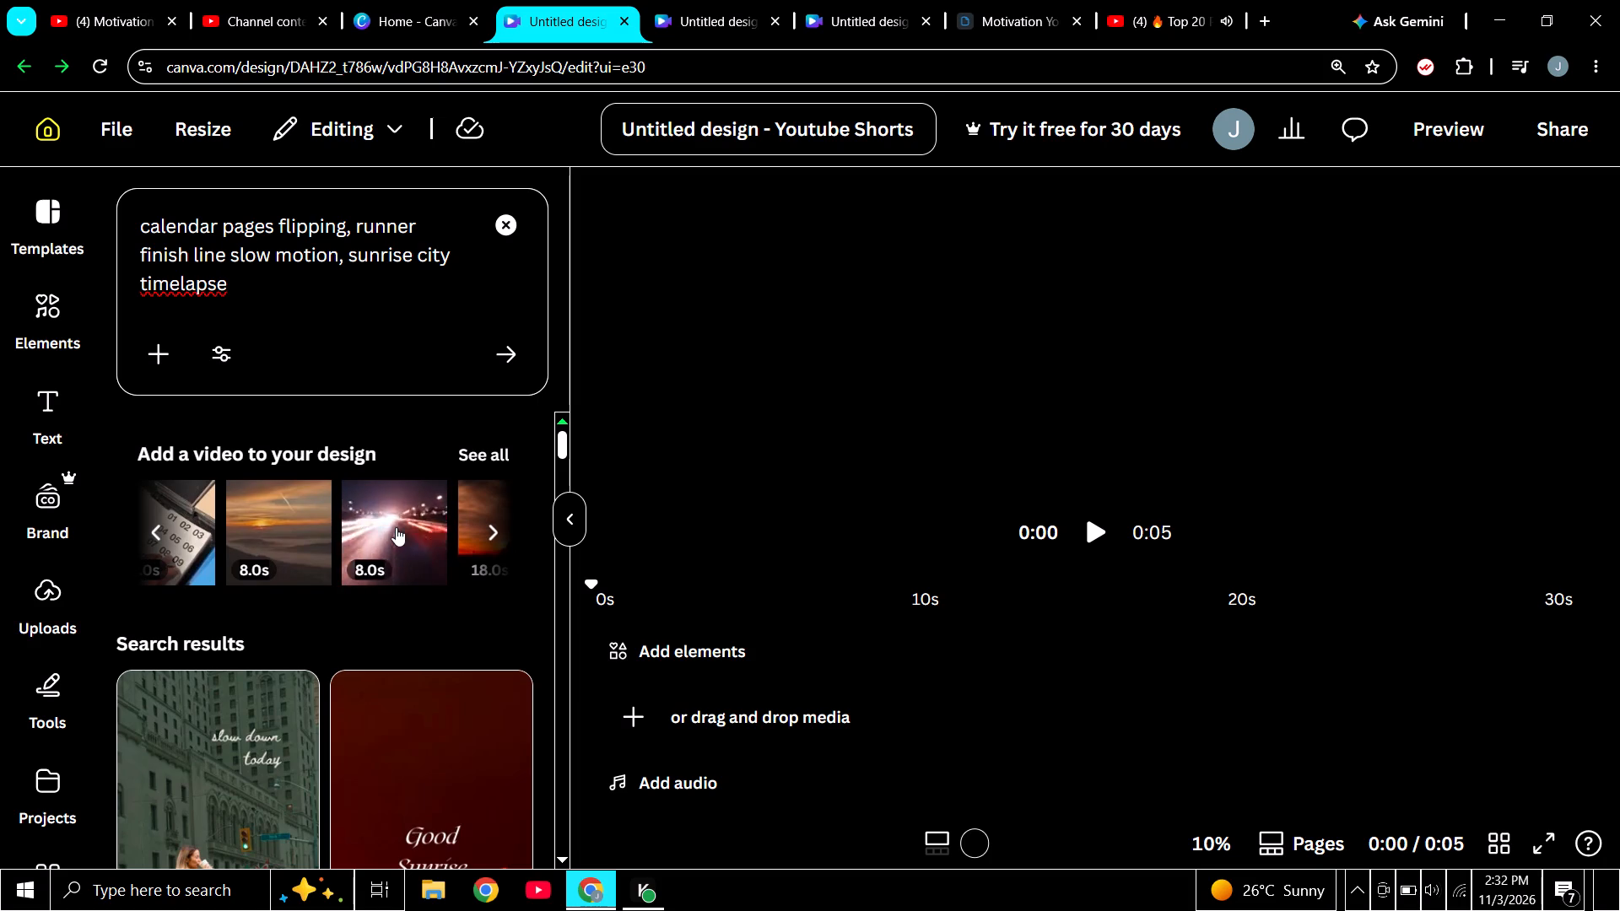
click(494, 530)
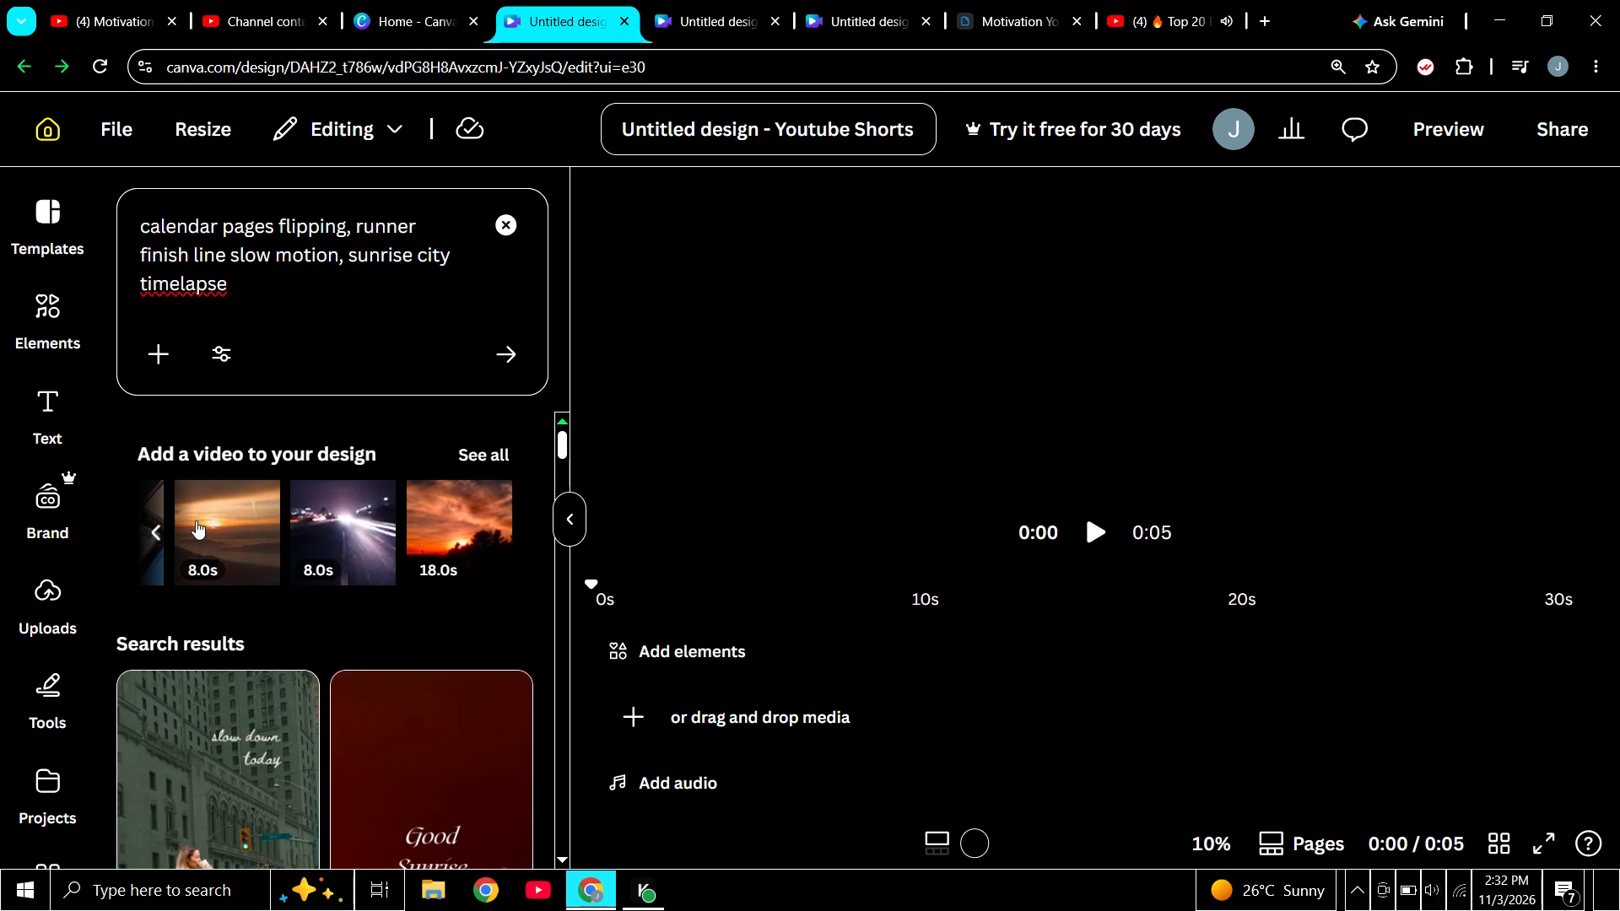
triple_click(154, 535)
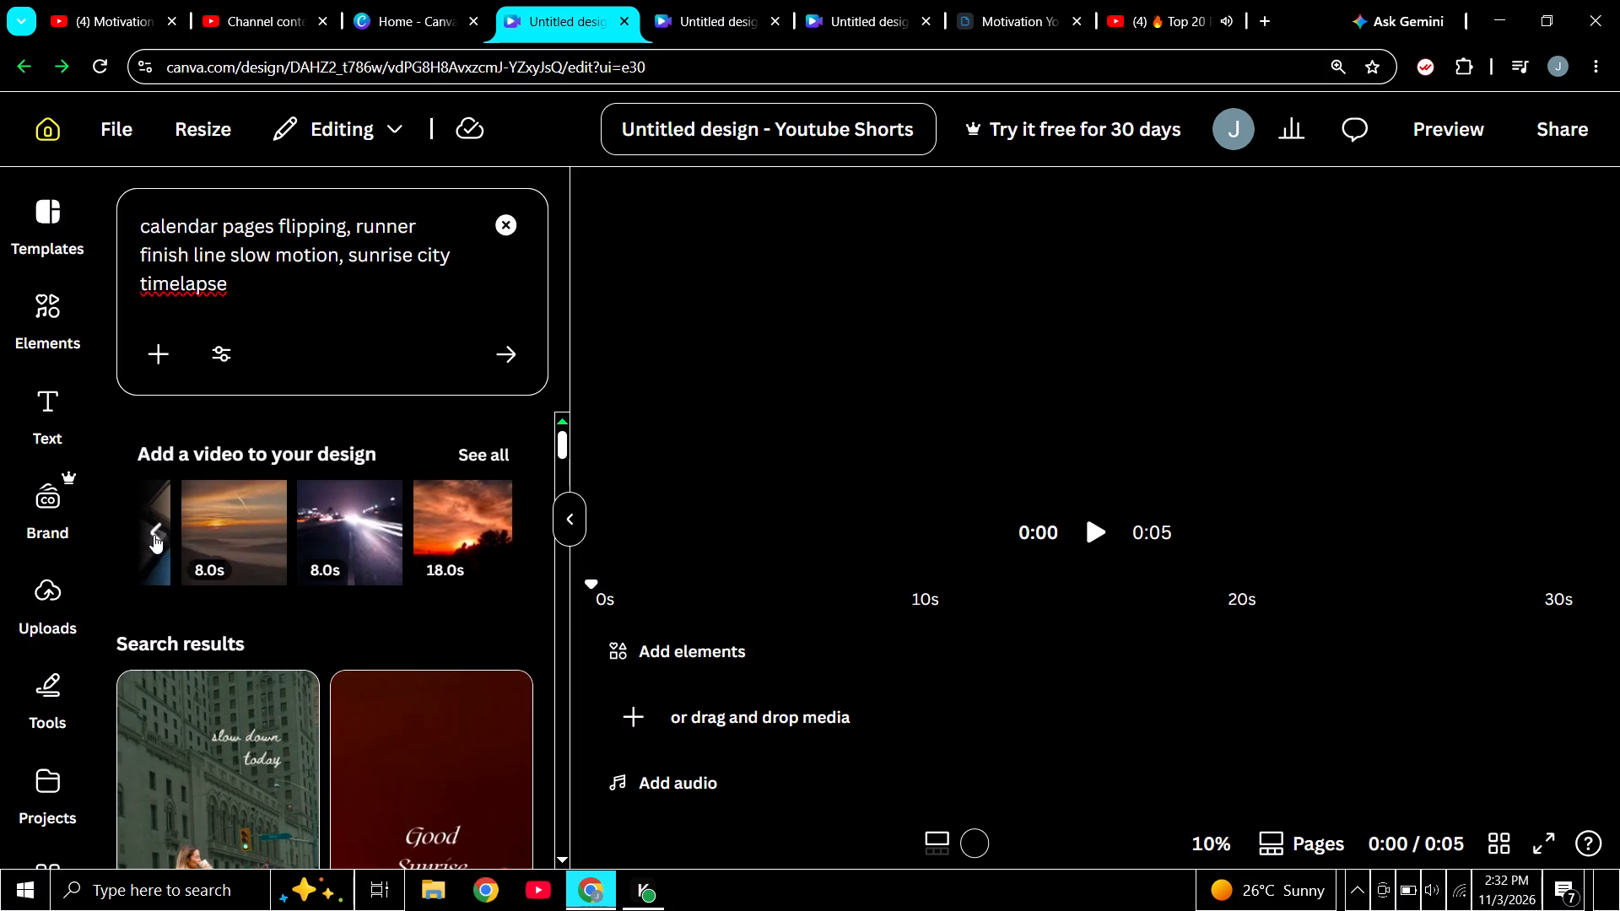
triple_click(154, 535)
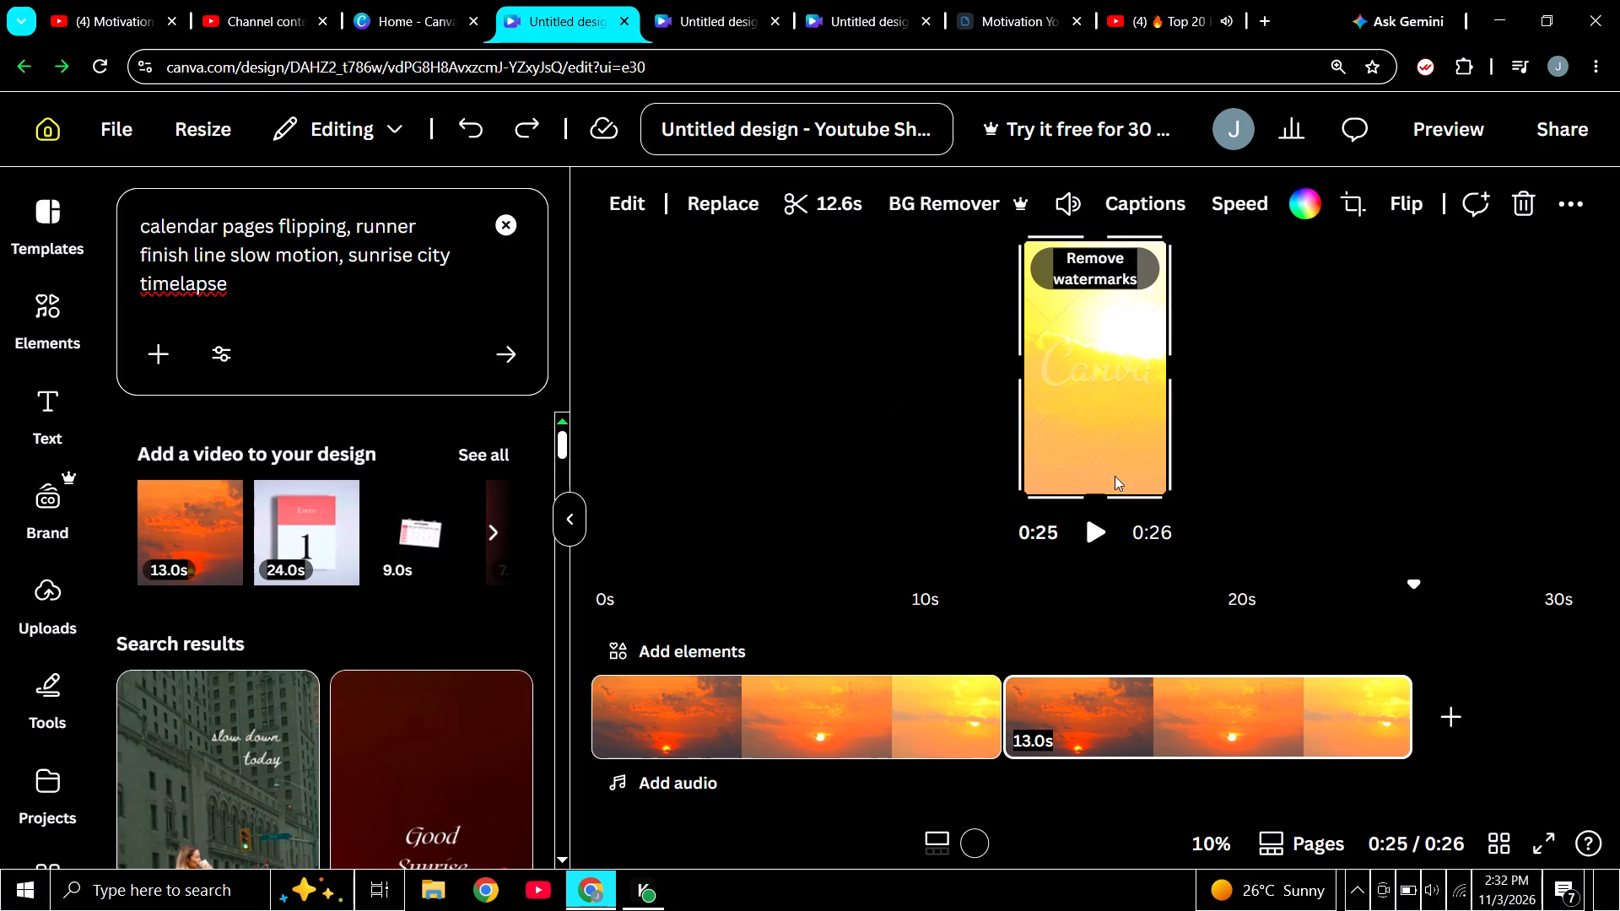
Play the video and insert the 24-second flipping-calendar clip twice between the two sunrise clips.
click(1092, 527)
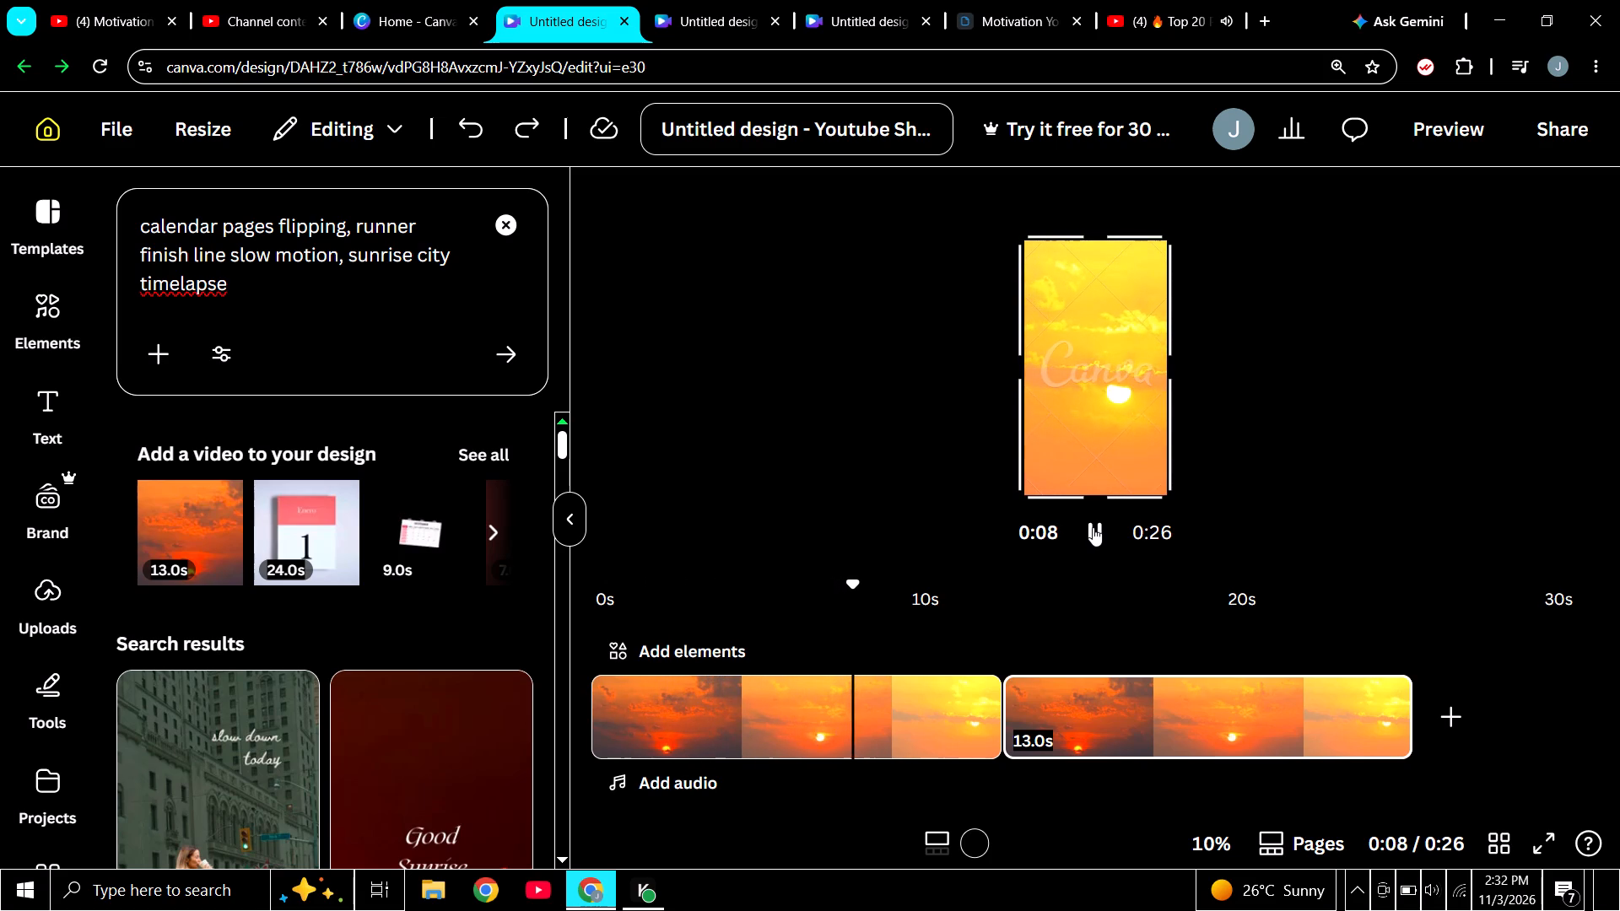
click(334, 519)
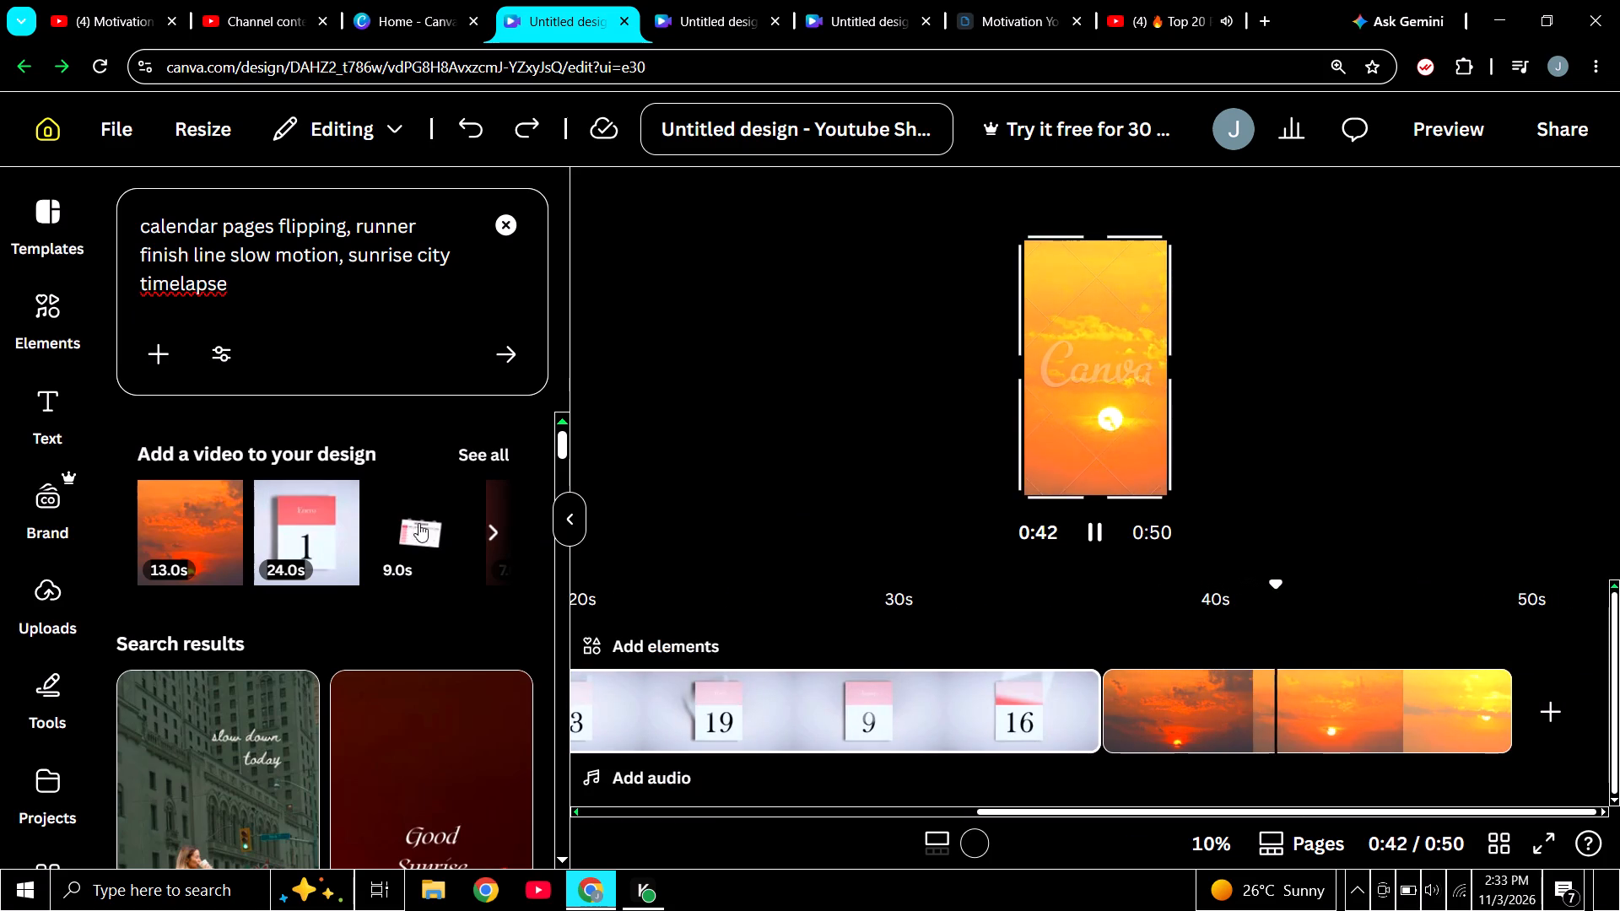
click(305, 493)
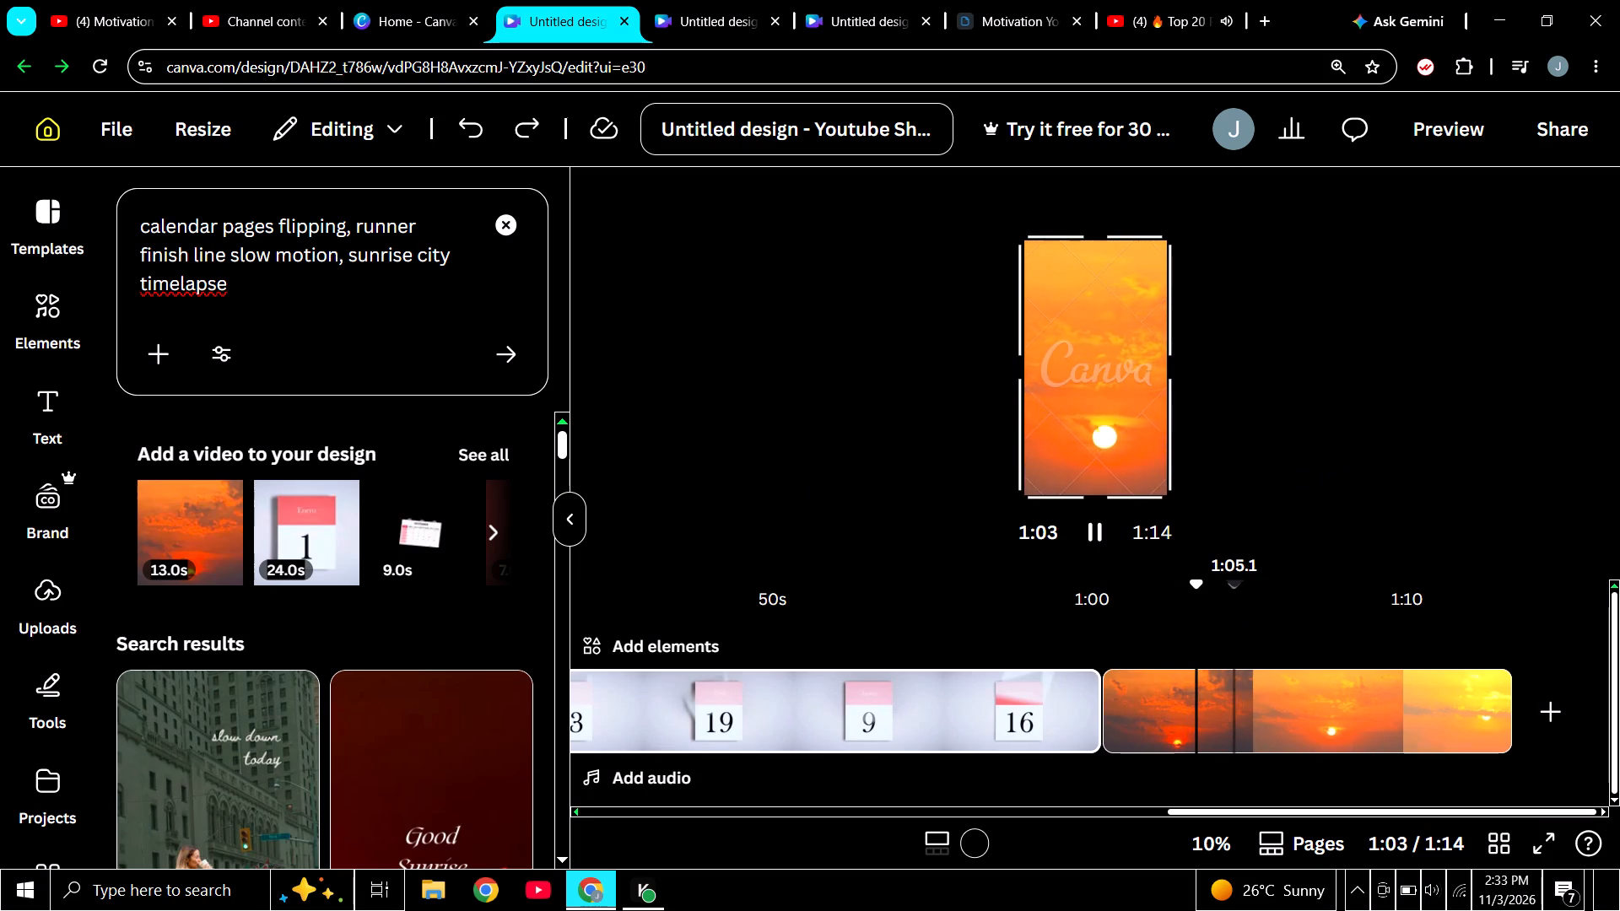
Scrub the timeline back to the start and play the sunrise and calendar clips to review the sequence.
drag(1201, 583, 746, 630)
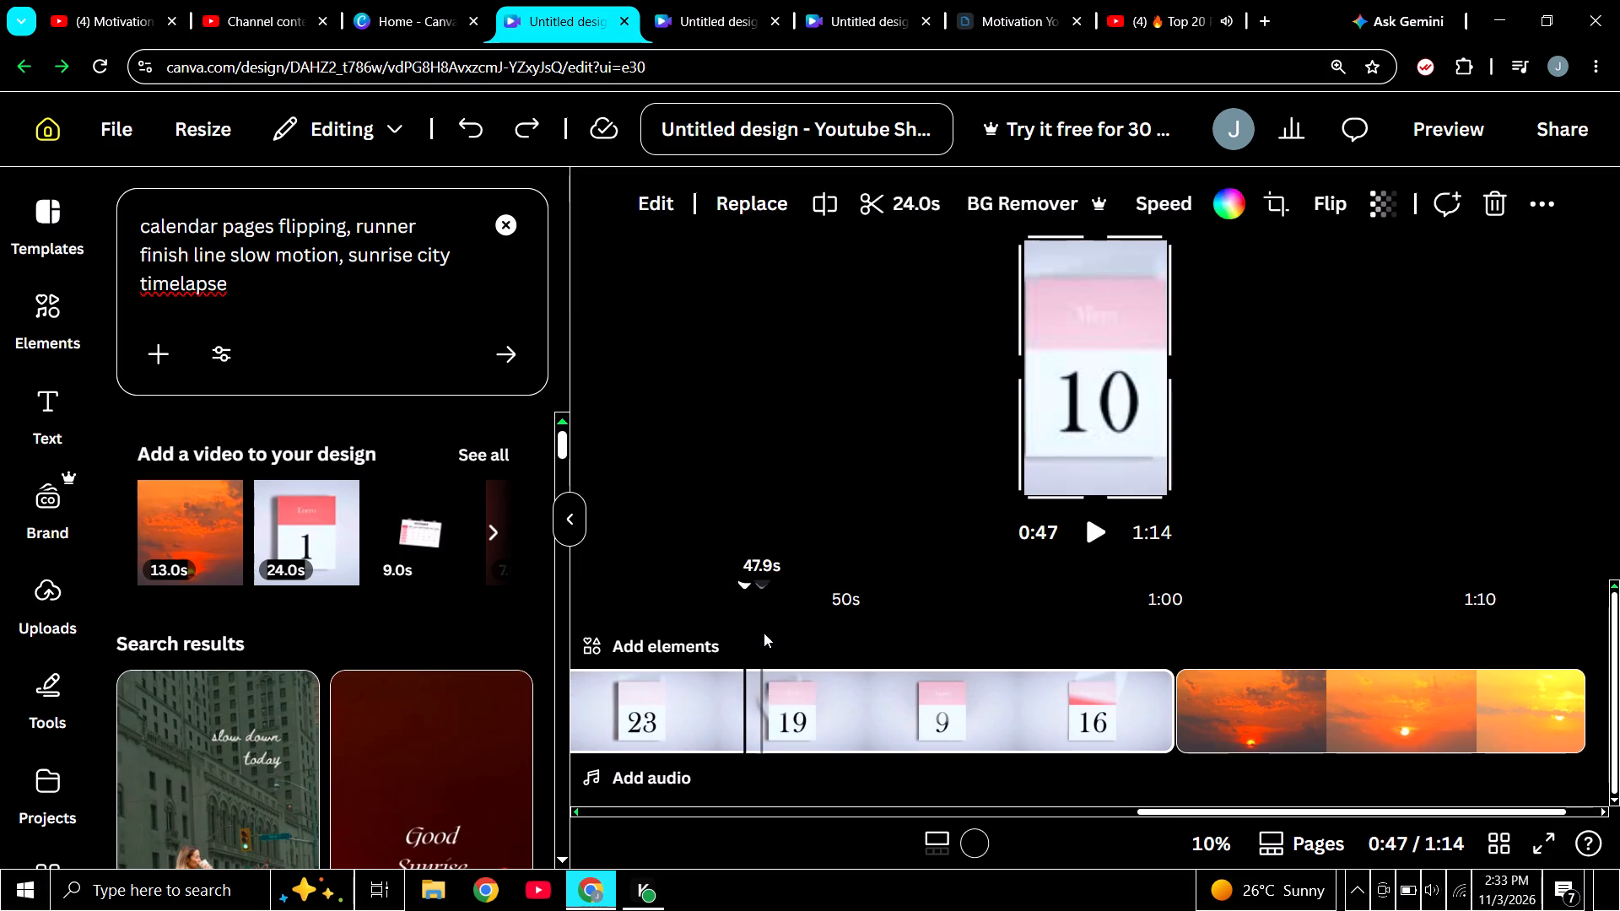
drag(748, 587, 683, 586)
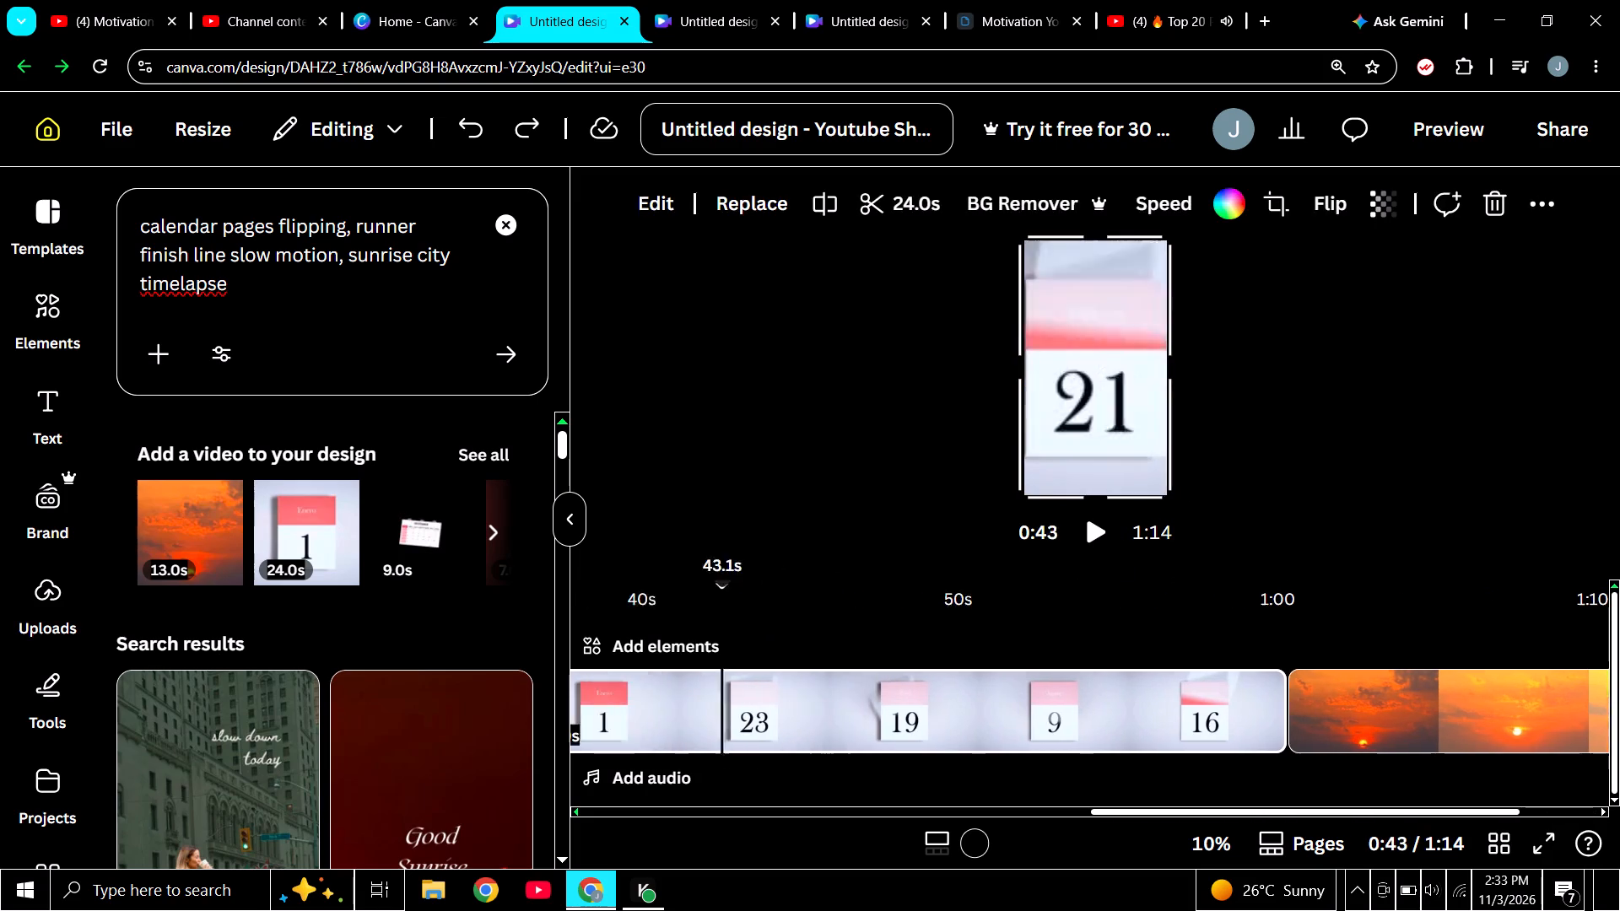
drag(683, 586, 570, 576)
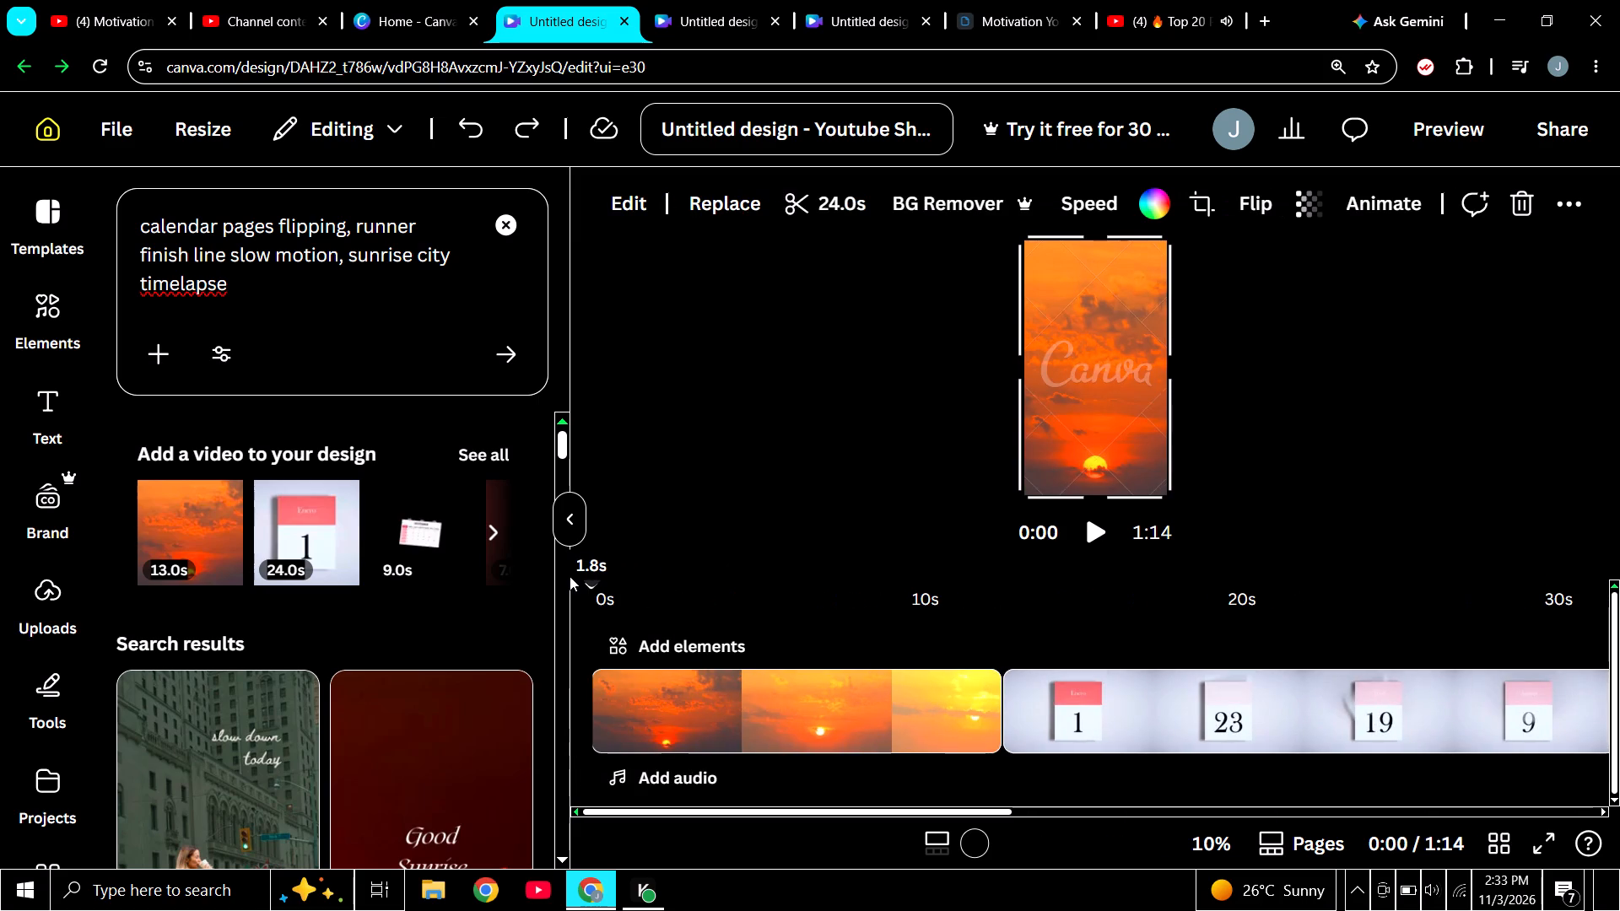
drag(570, 576, 745, 614)
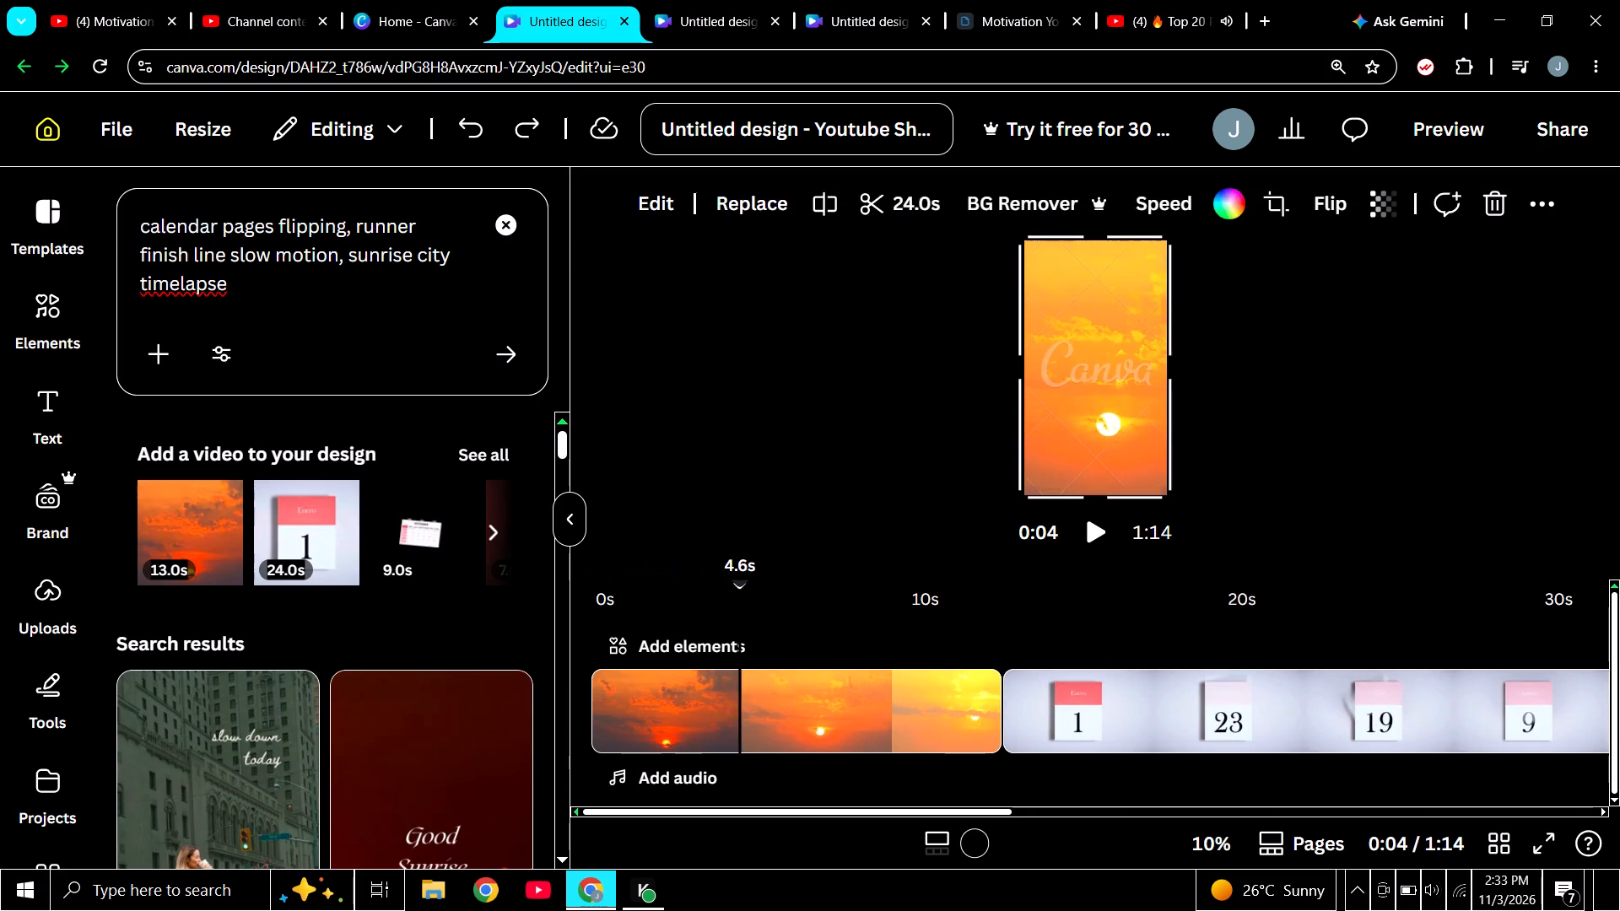
drag(745, 614, 730, 624)
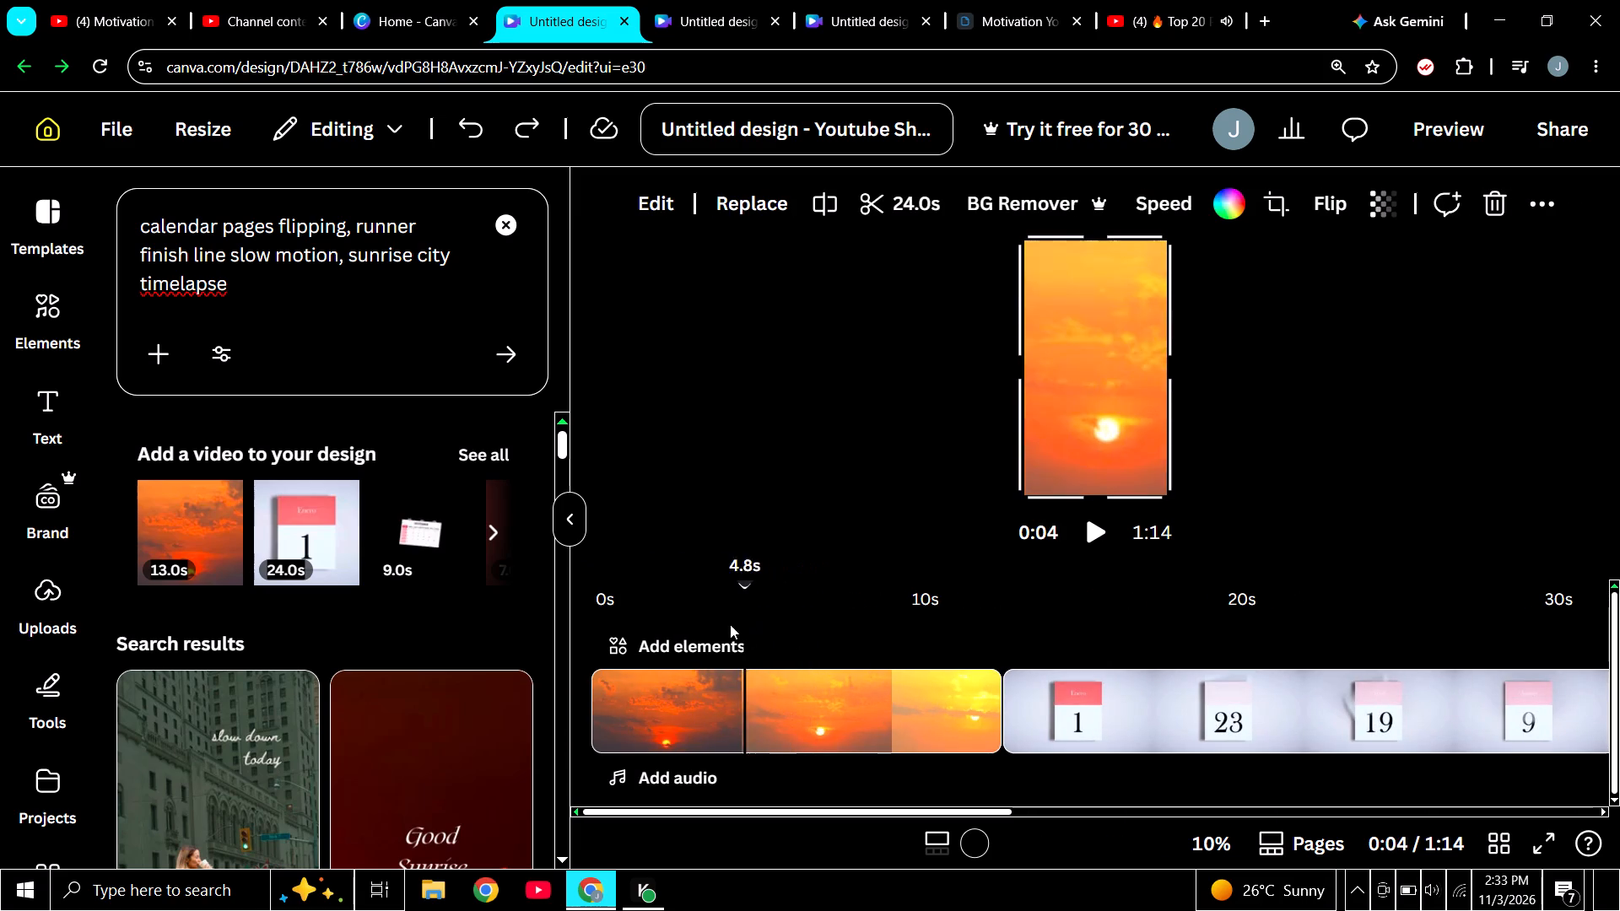
drag(730, 624, 790, 643)
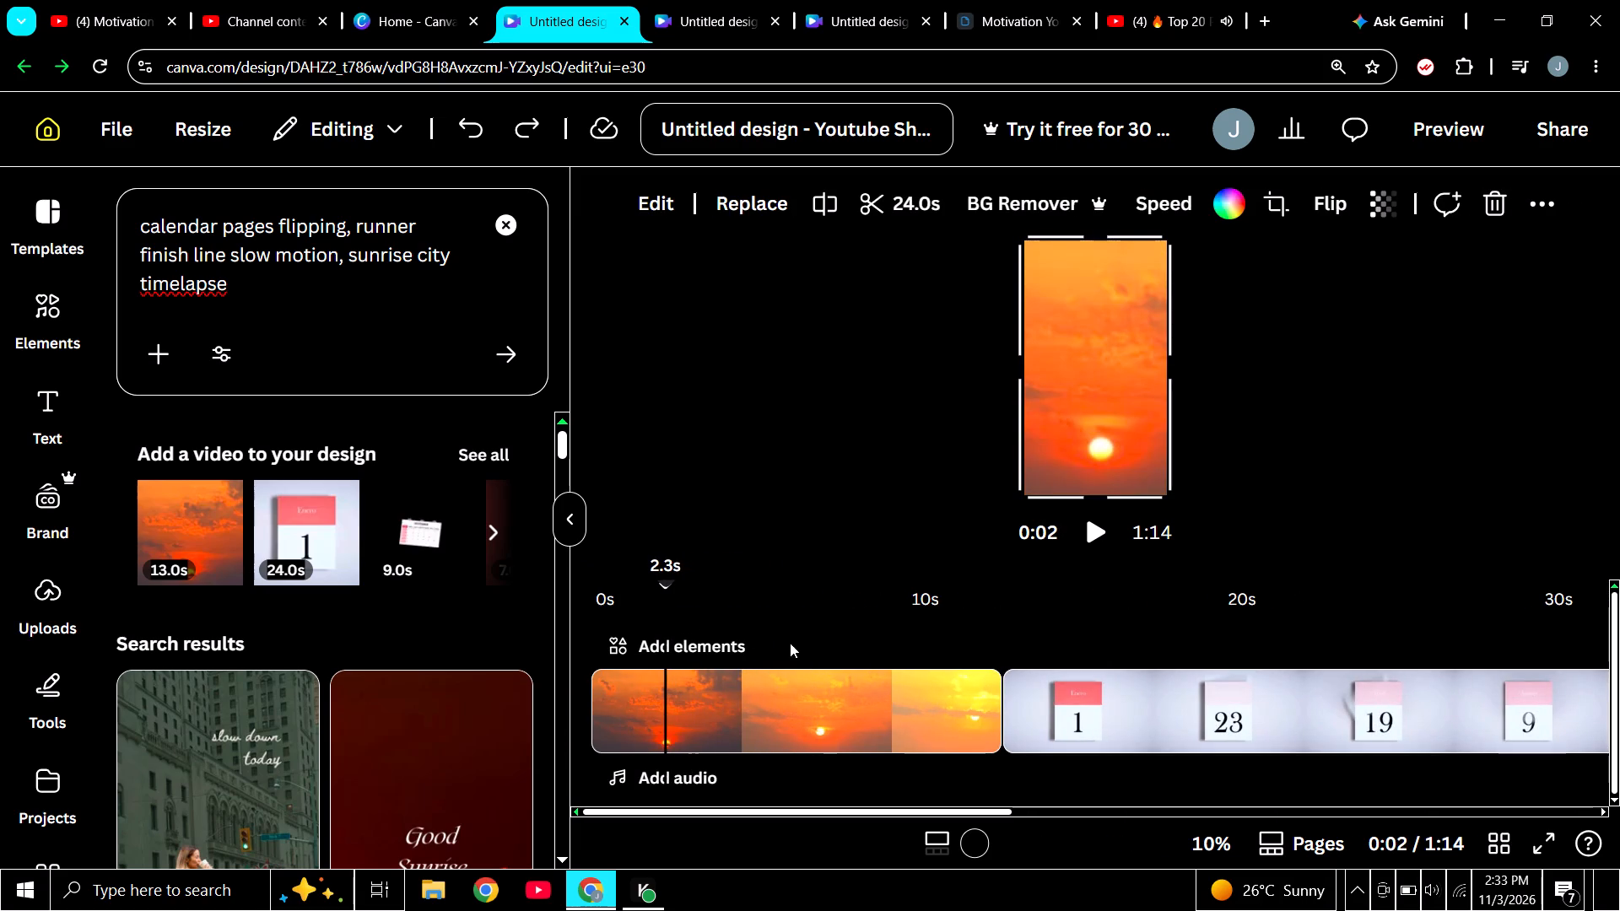
drag(790, 643, 796, 644)
click(855, 717)
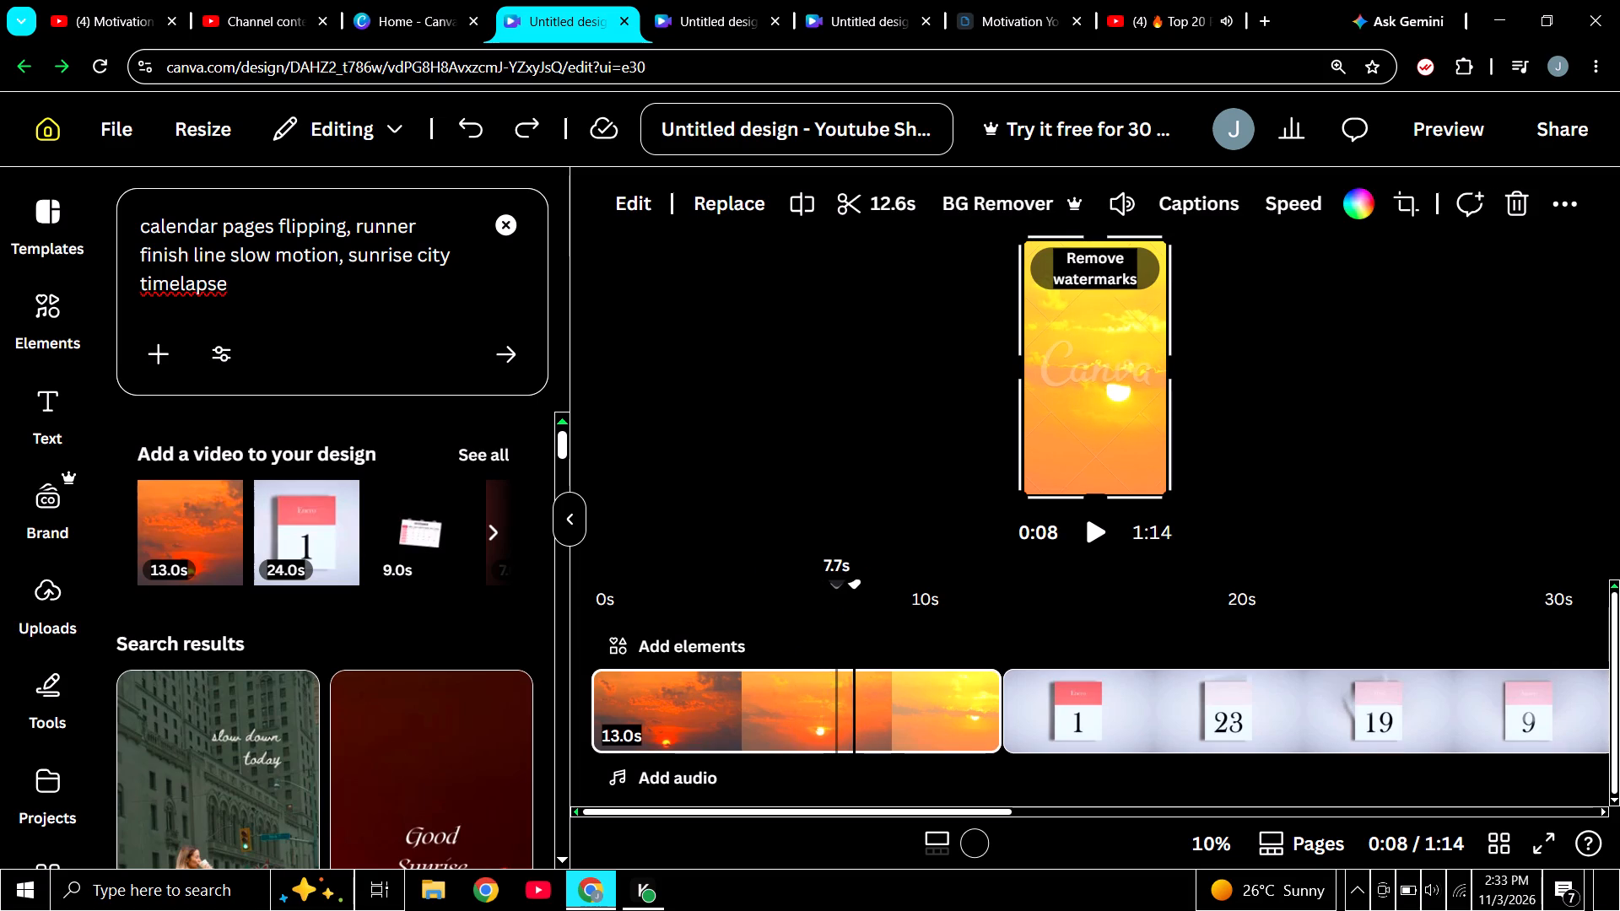
drag(856, 586, 605, 583)
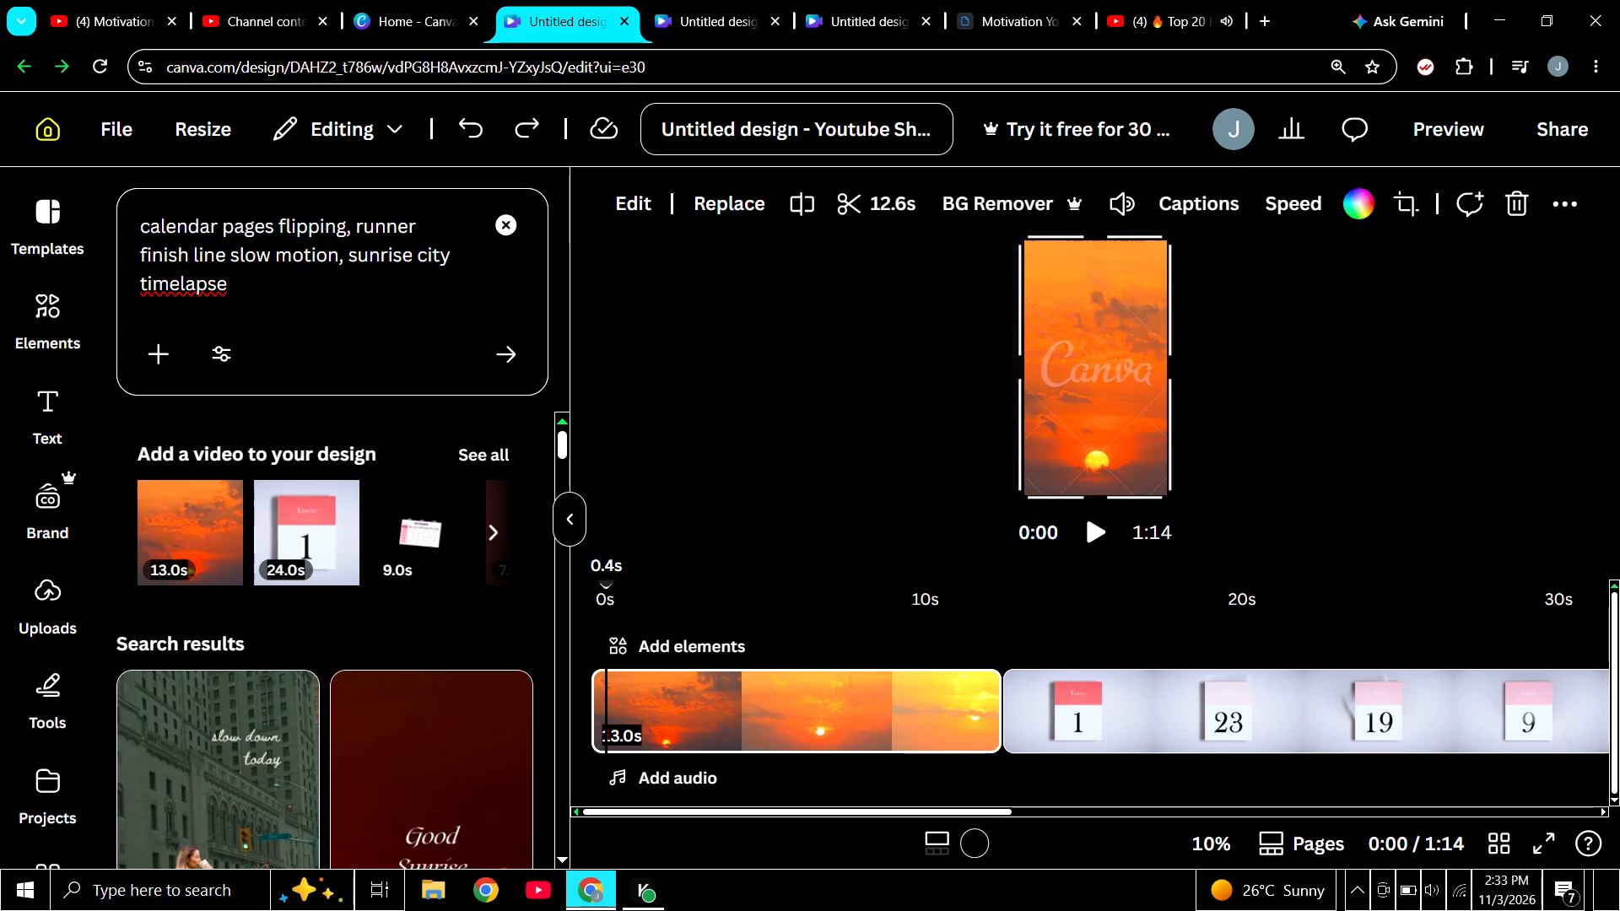
drag(605, 583, 598, 583)
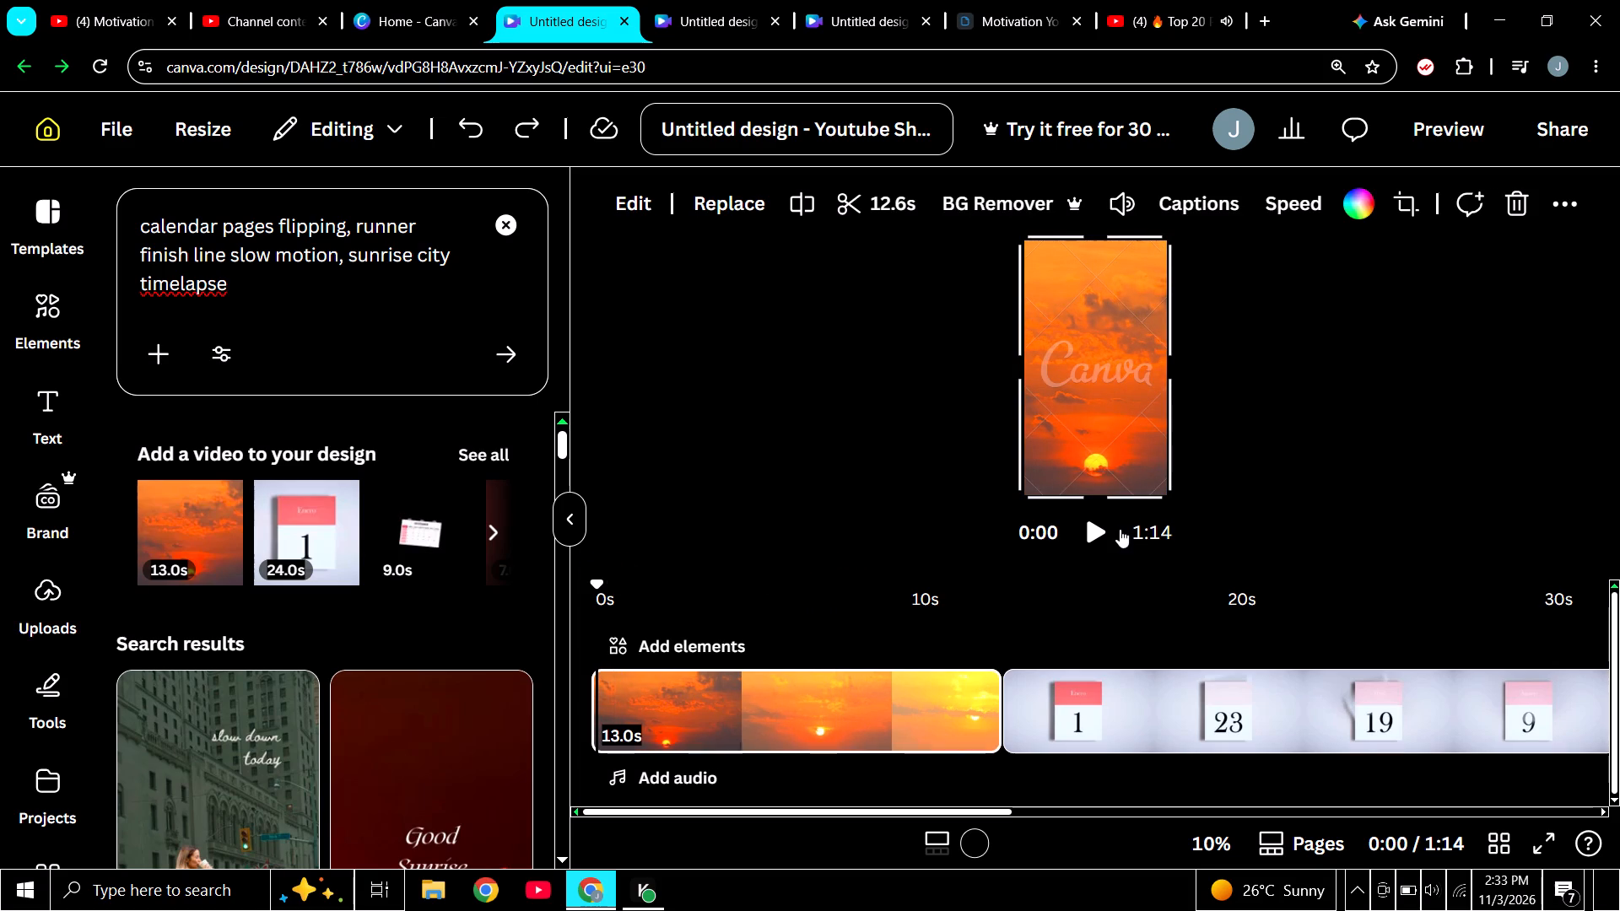
click(1095, 526)
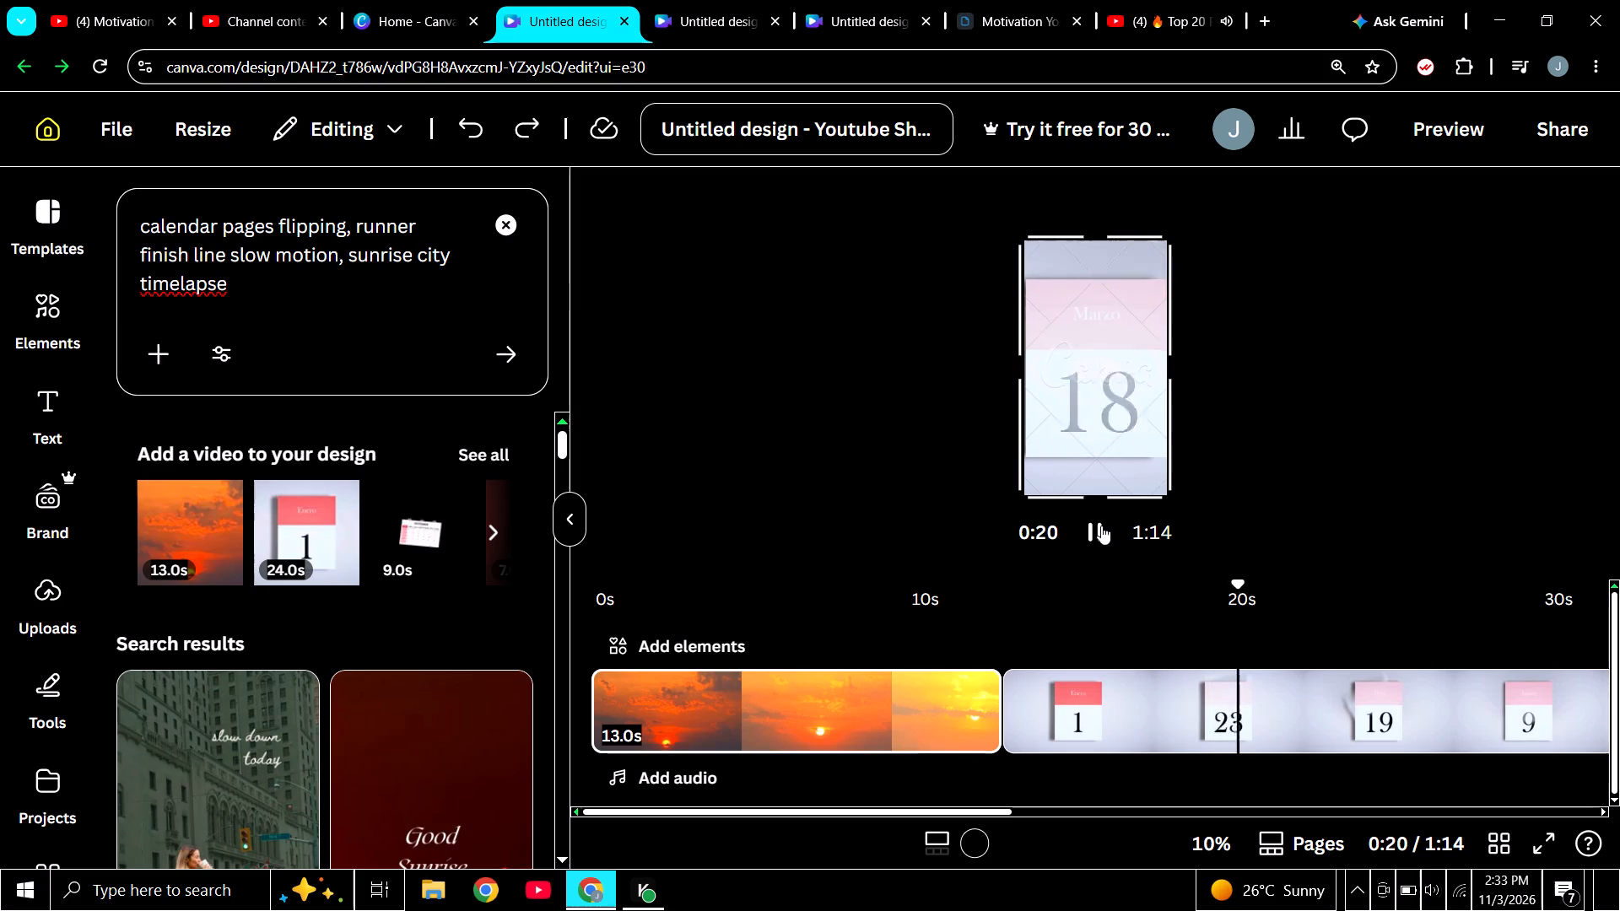
click(1101, 526)
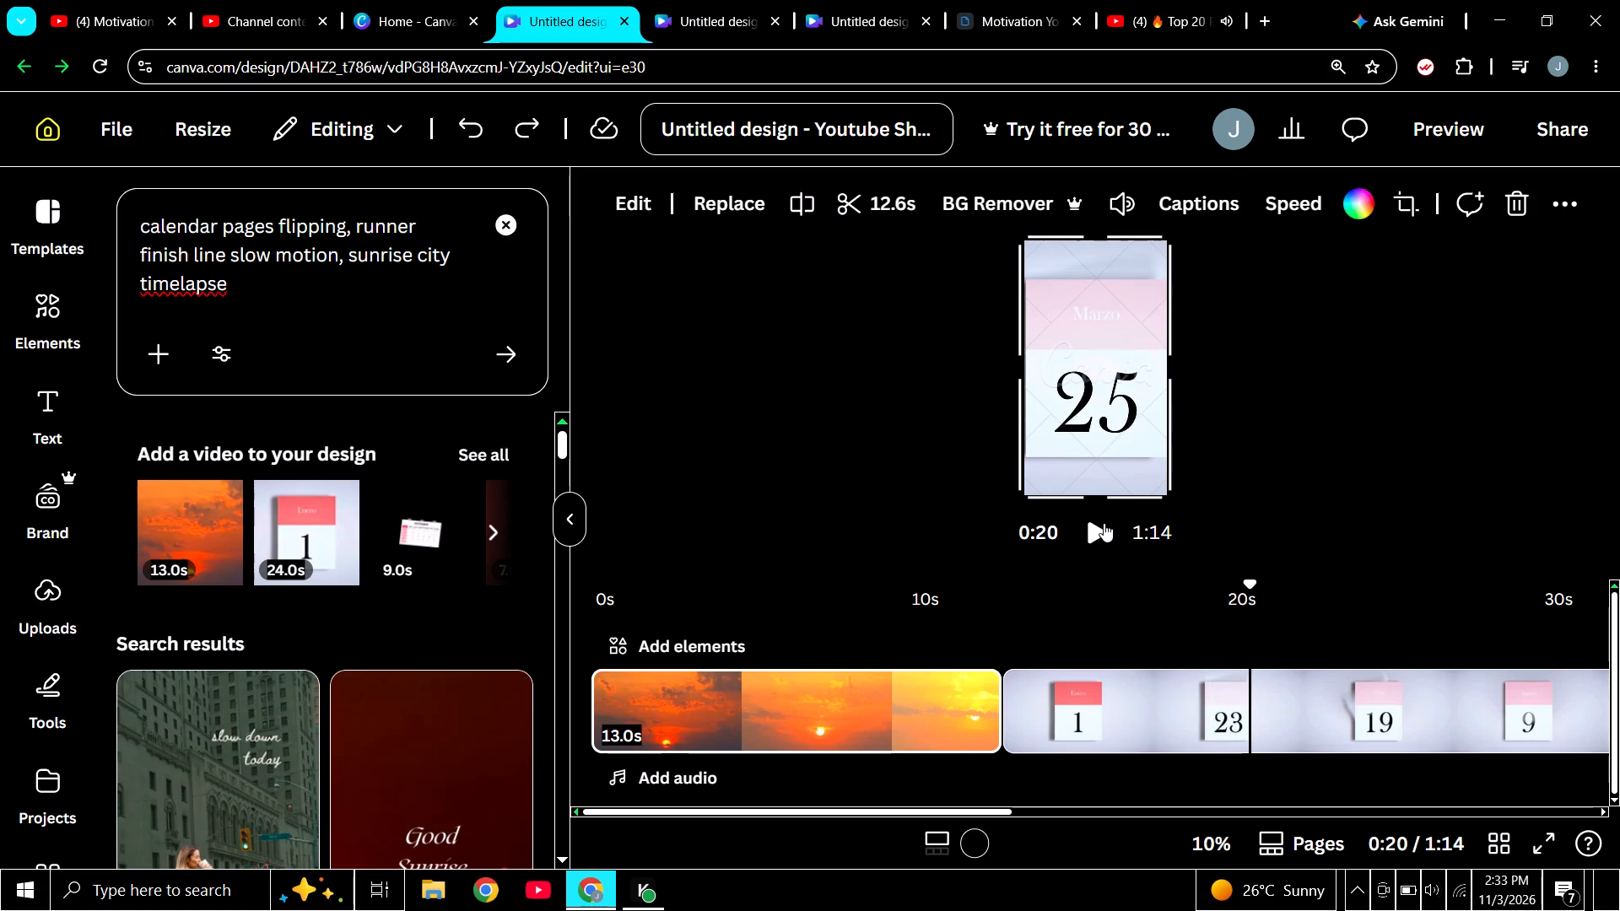
click(1100, 528)
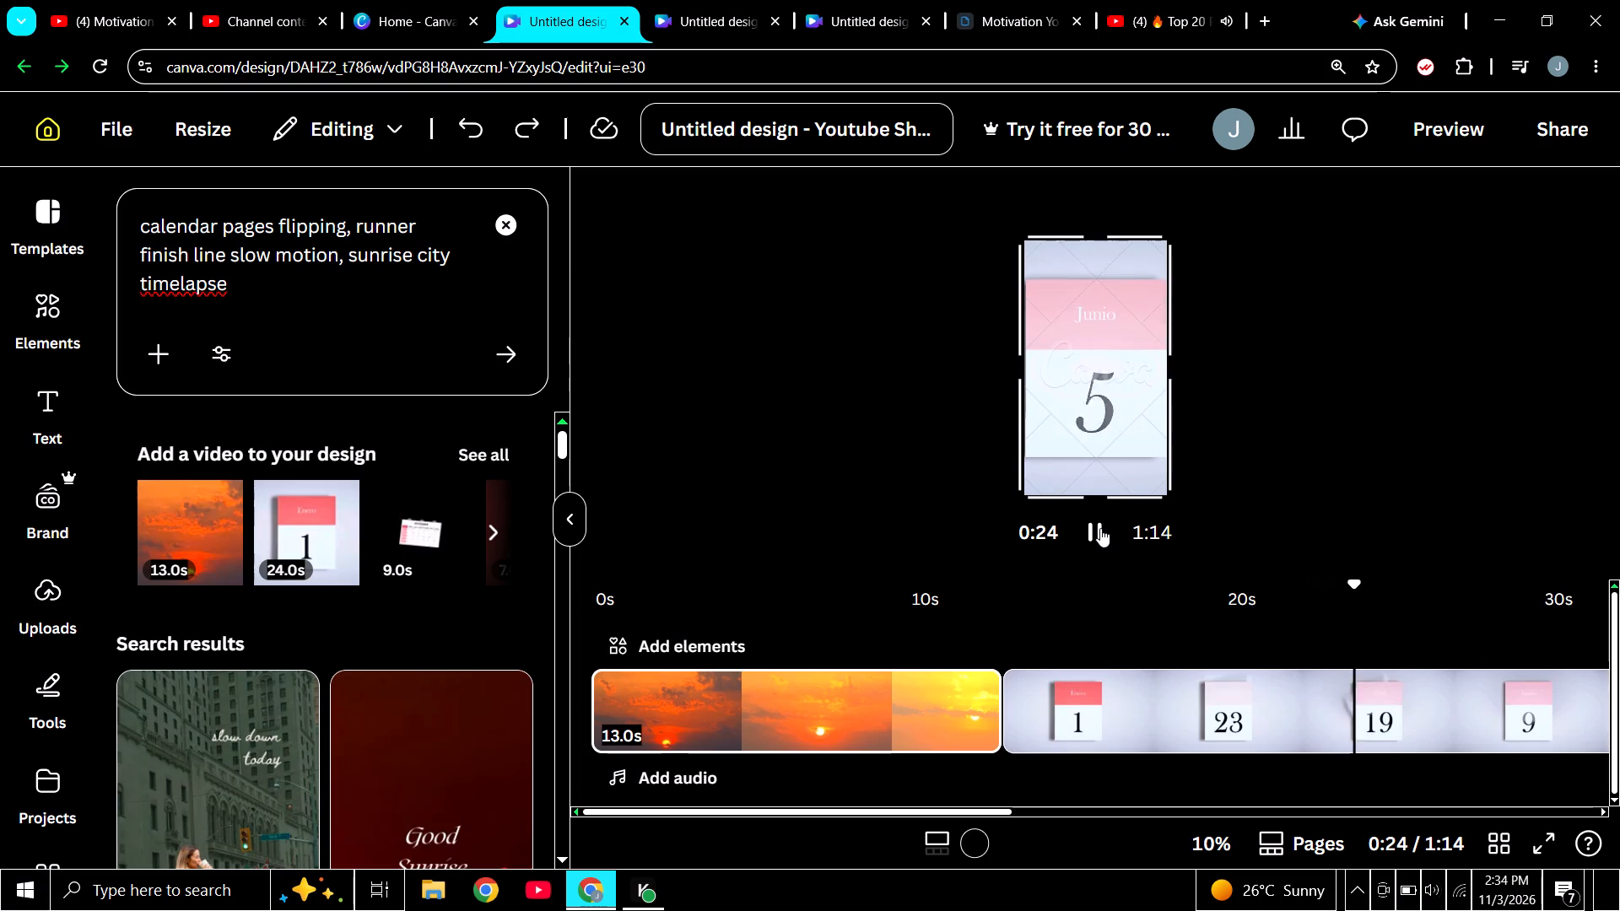
Pause playback and search templates for "calendar pages flipping, runner finish line slow motion, sunrise city timelapse free templates".
click(1100, 528)
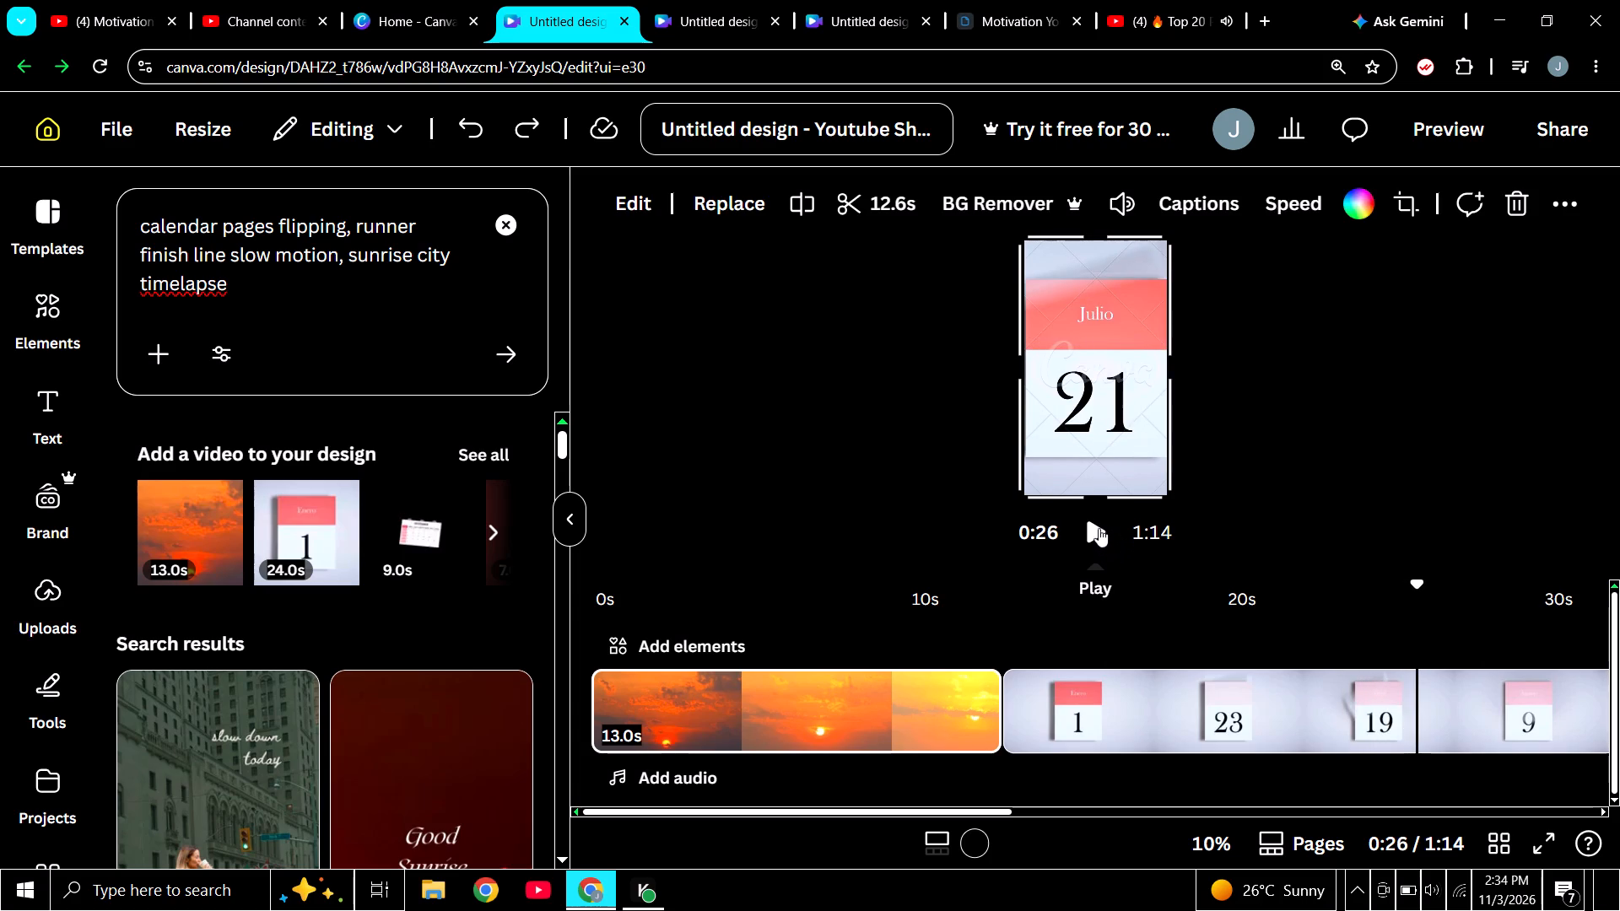
click(239, 267)
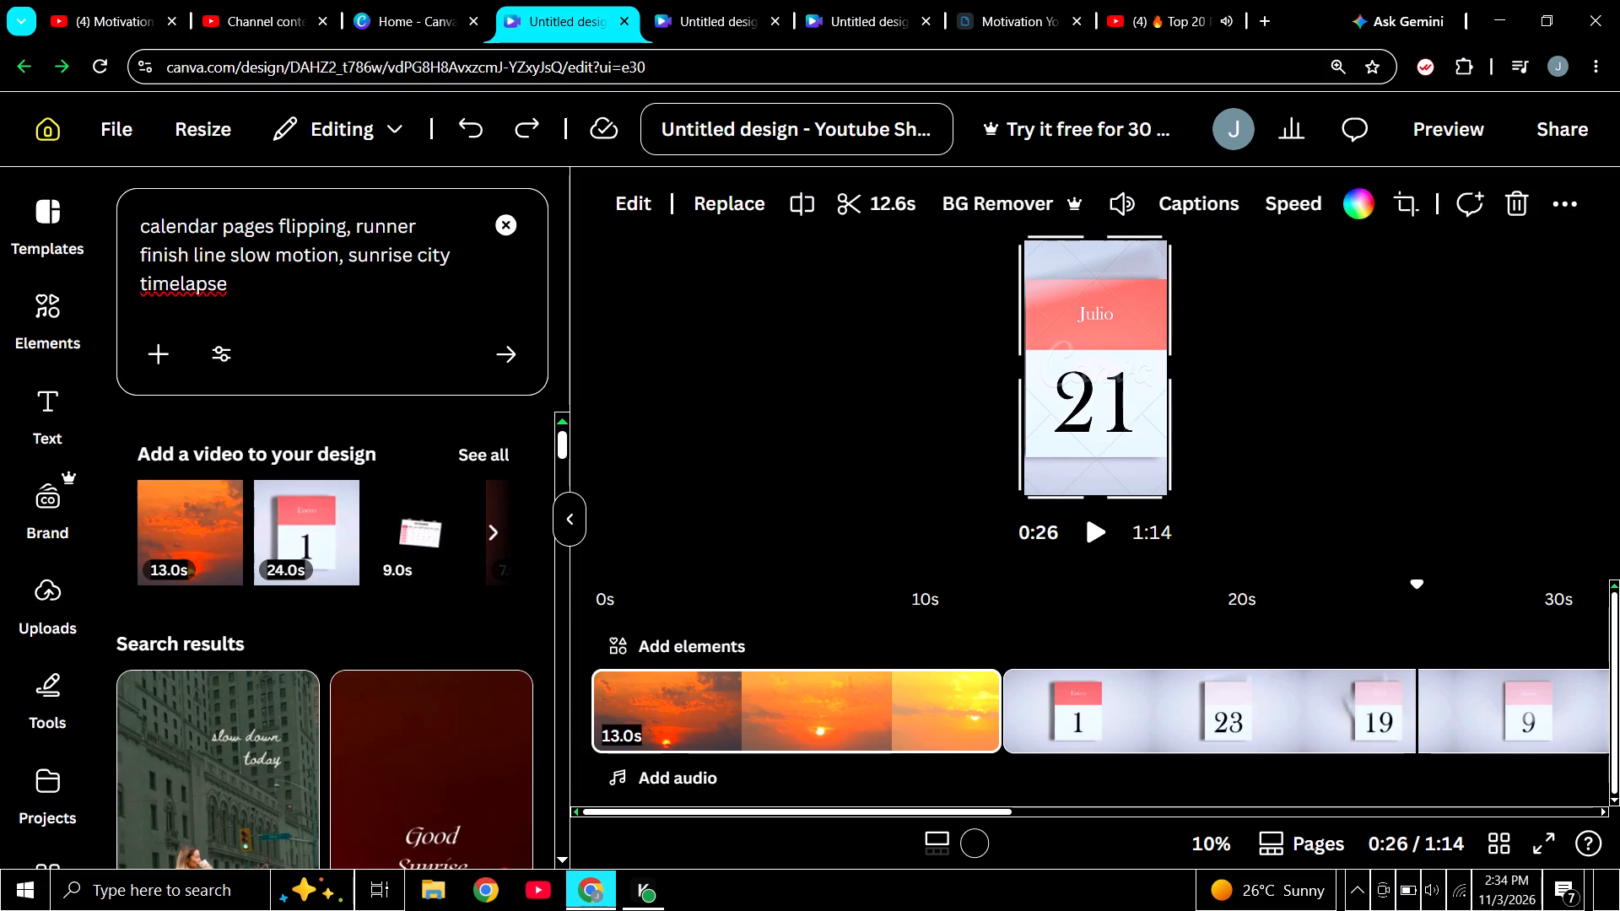
click(240, 281)
key(space)
text(free templates)
key(Return)
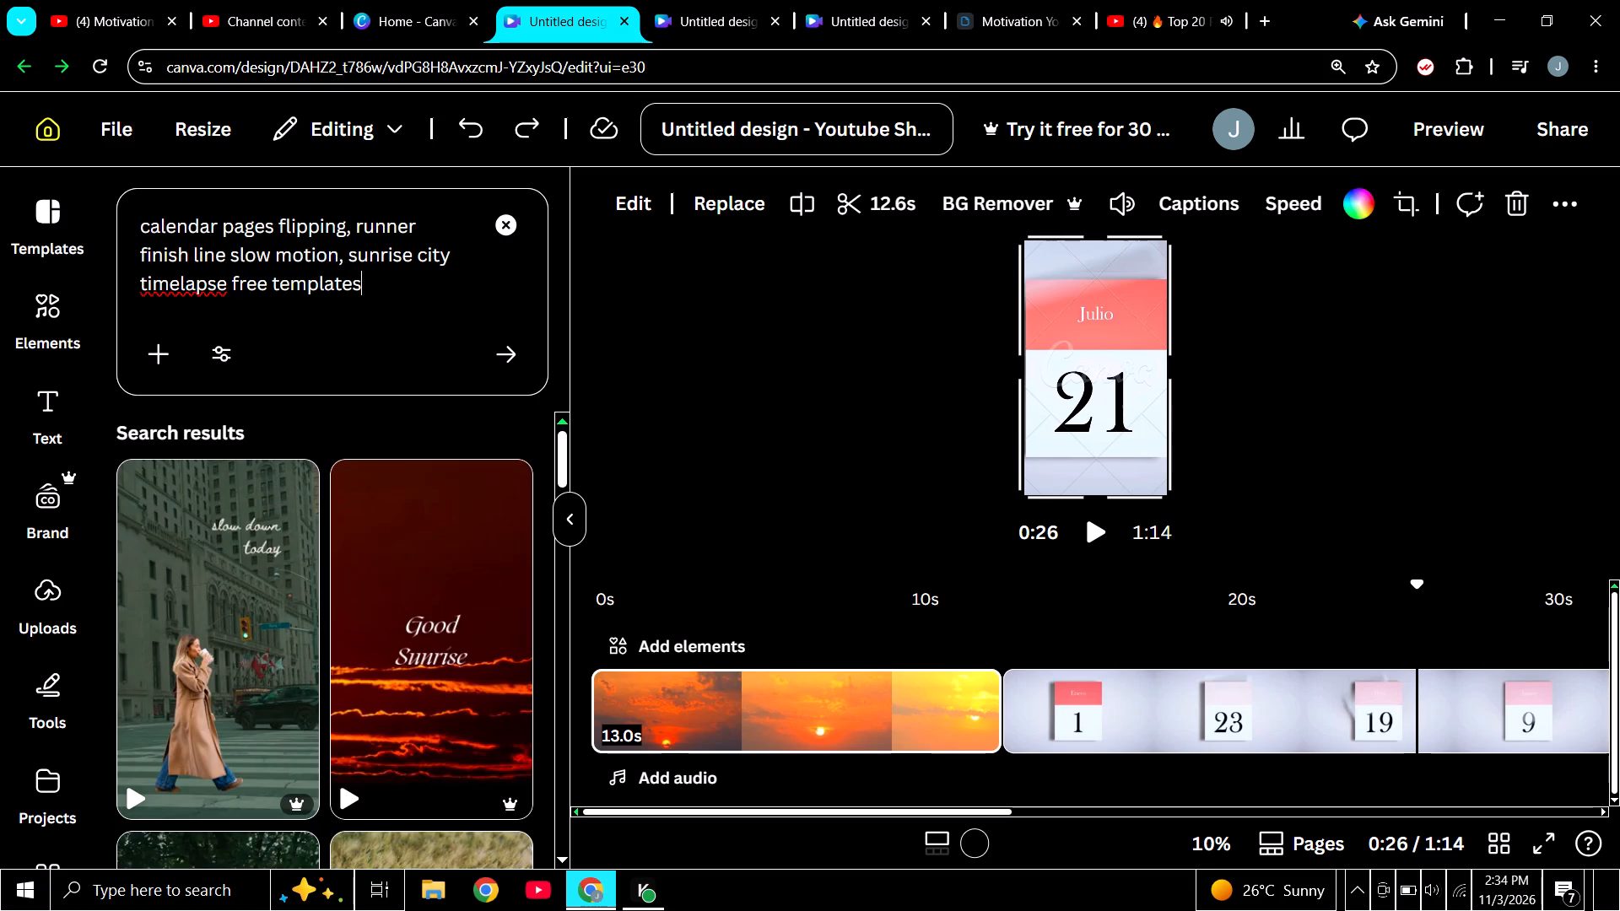
click(510, 362)
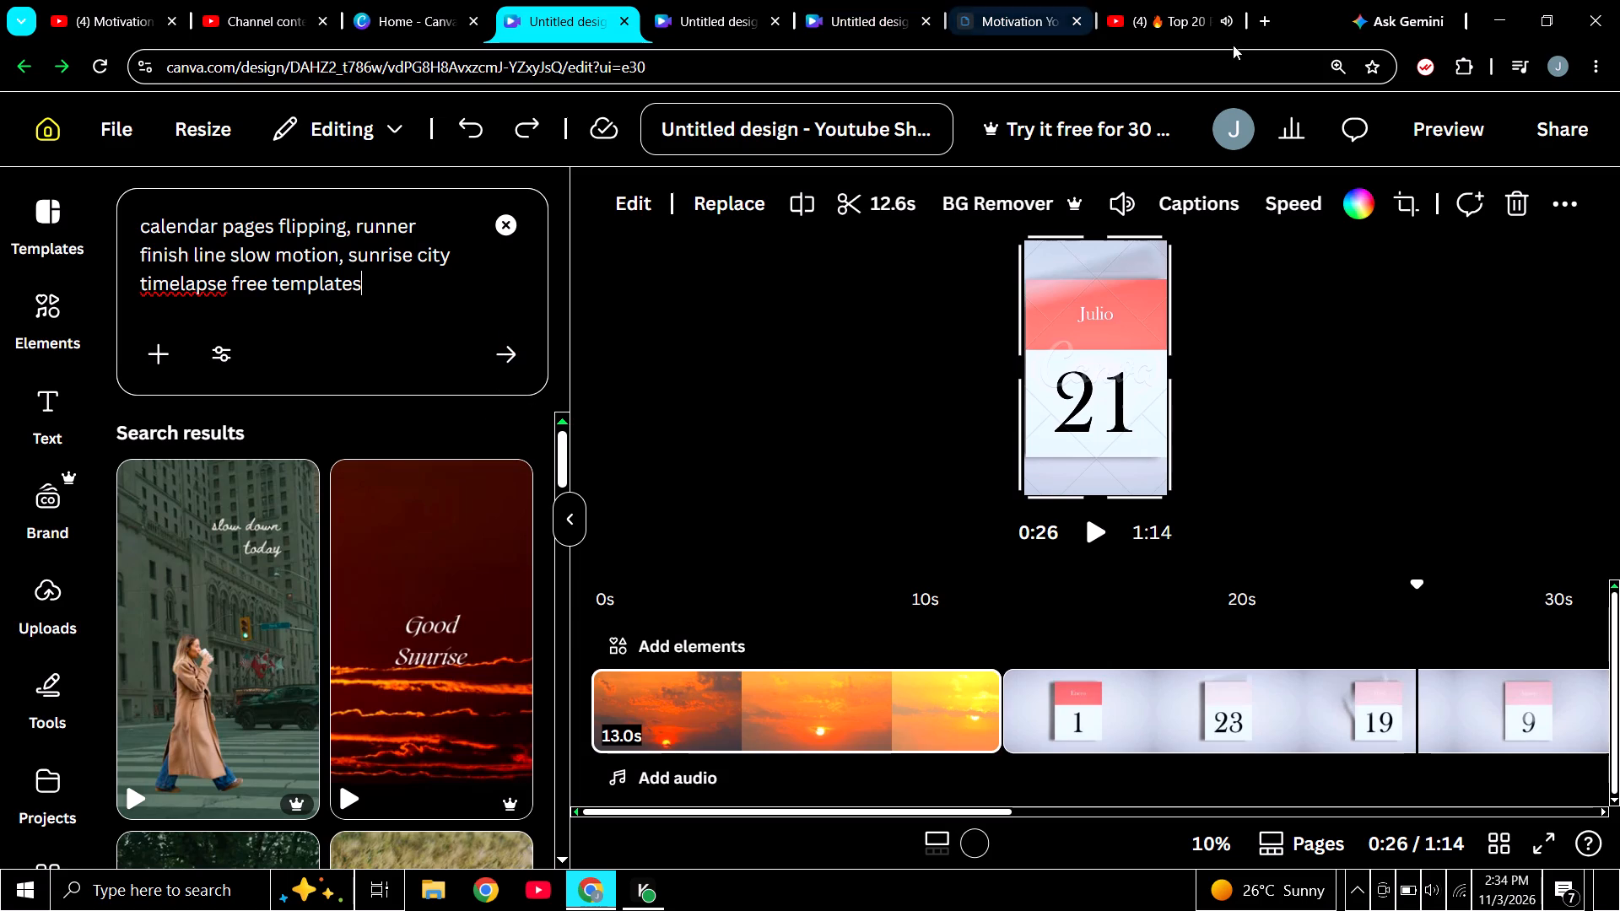
Switch to YouTube and play the "Mansur — Simuka Africa | Amapiano Vibes" mix.
click(1161, 19)
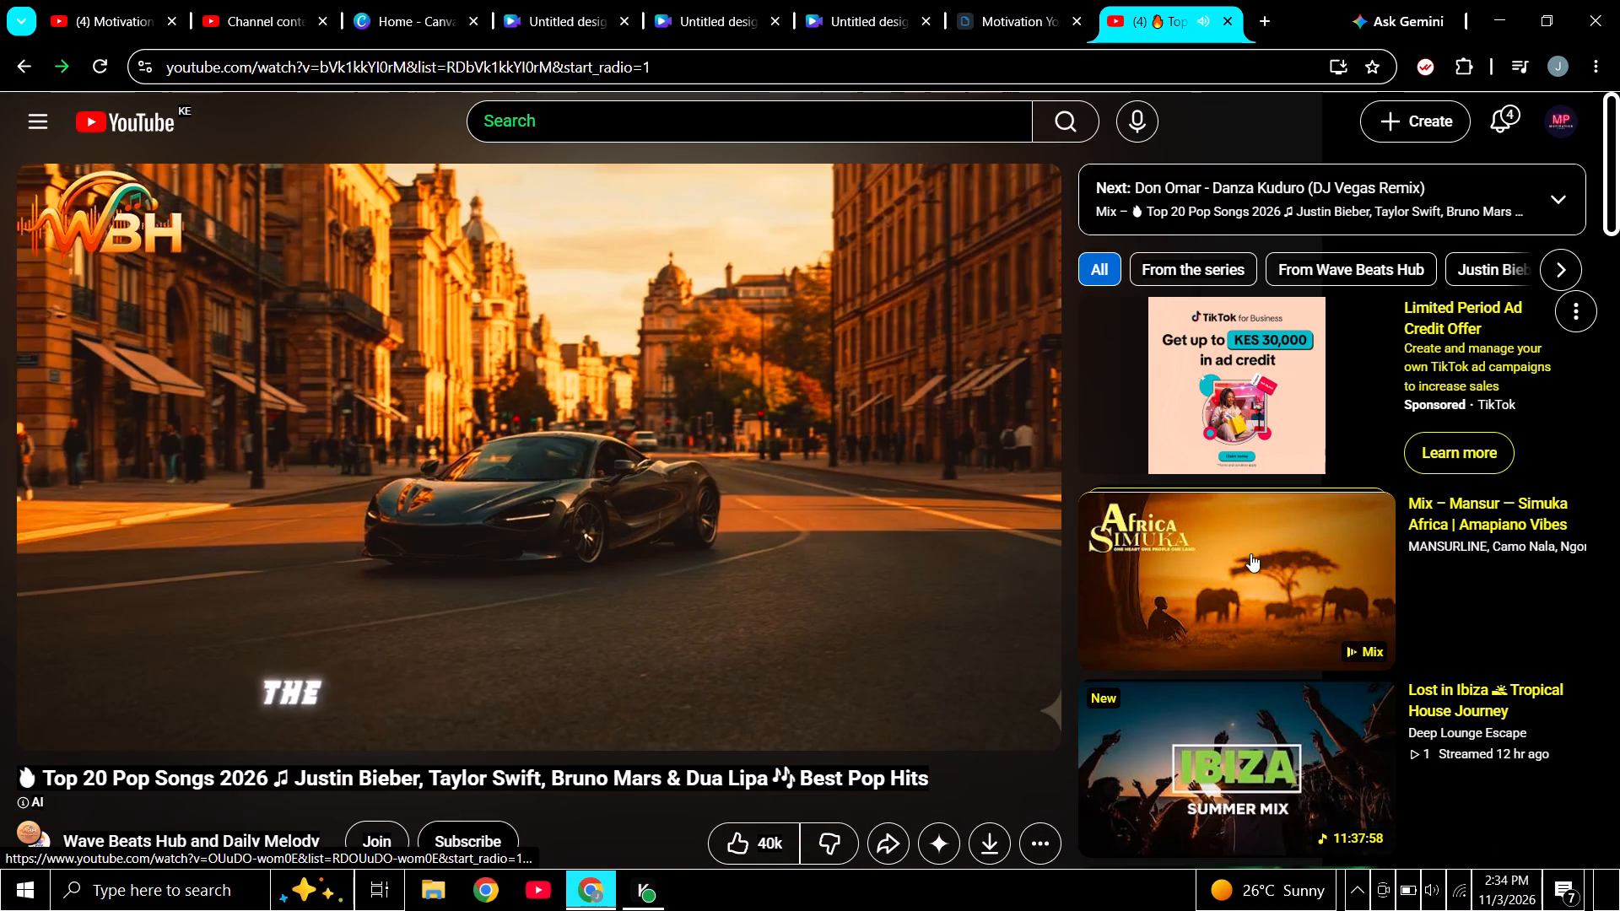
click(1246, 553)
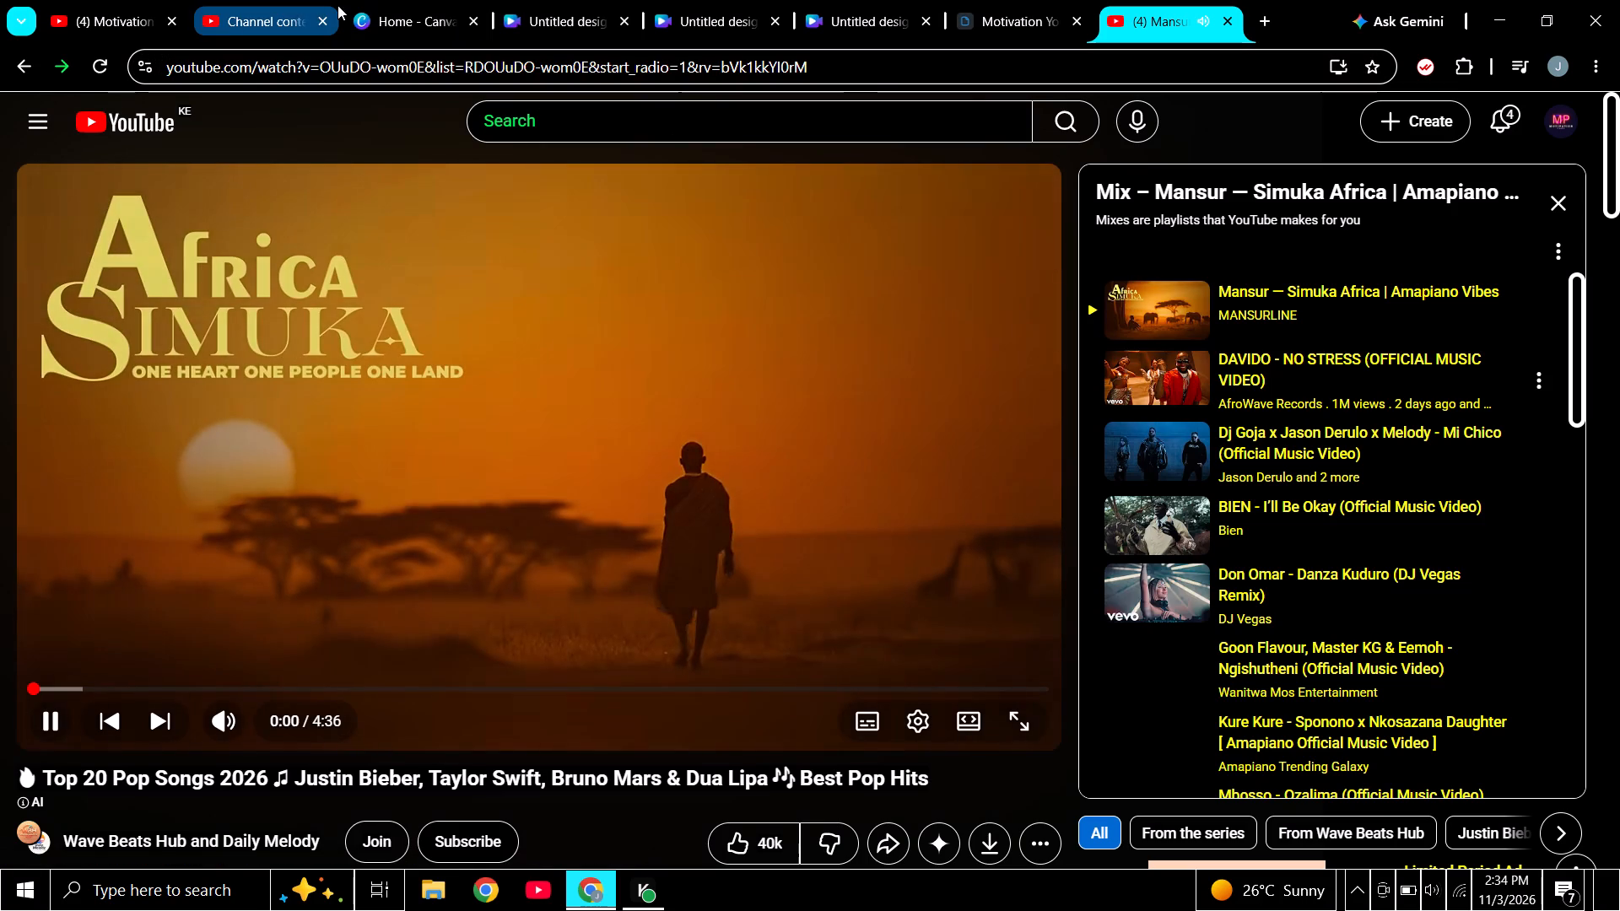
Return to the Canva home page and open a new blank YouTube Shorts design.
click(427, 18)
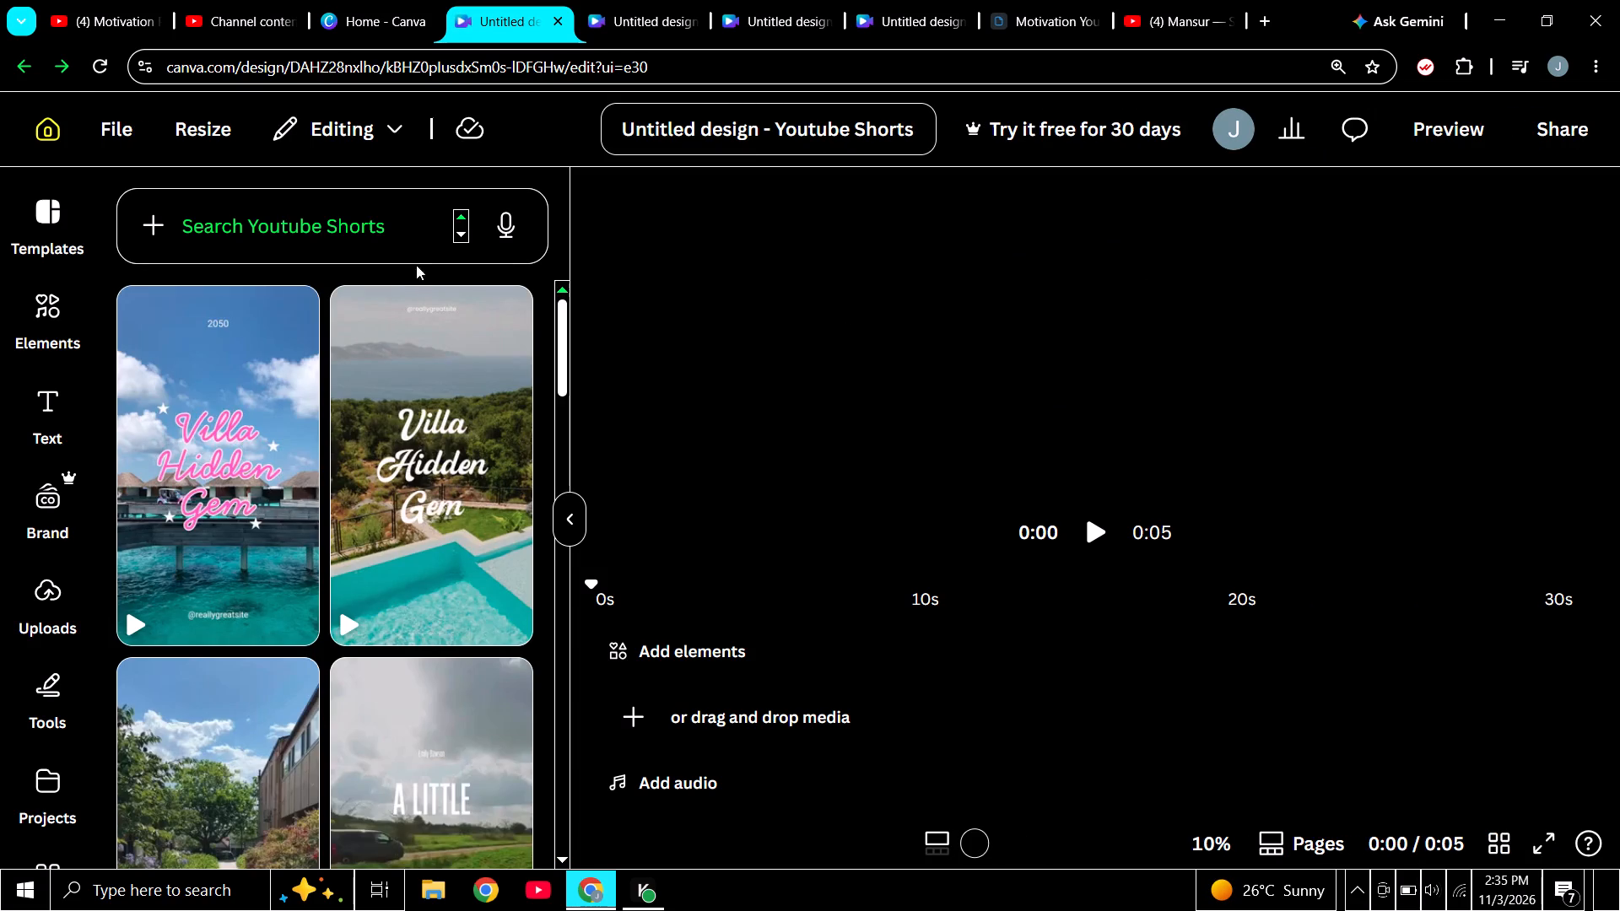
scroll(406, 231, up, 3)
Switch to YouTube and get the Simuka Africa music video playing again.
click(1180, 22)
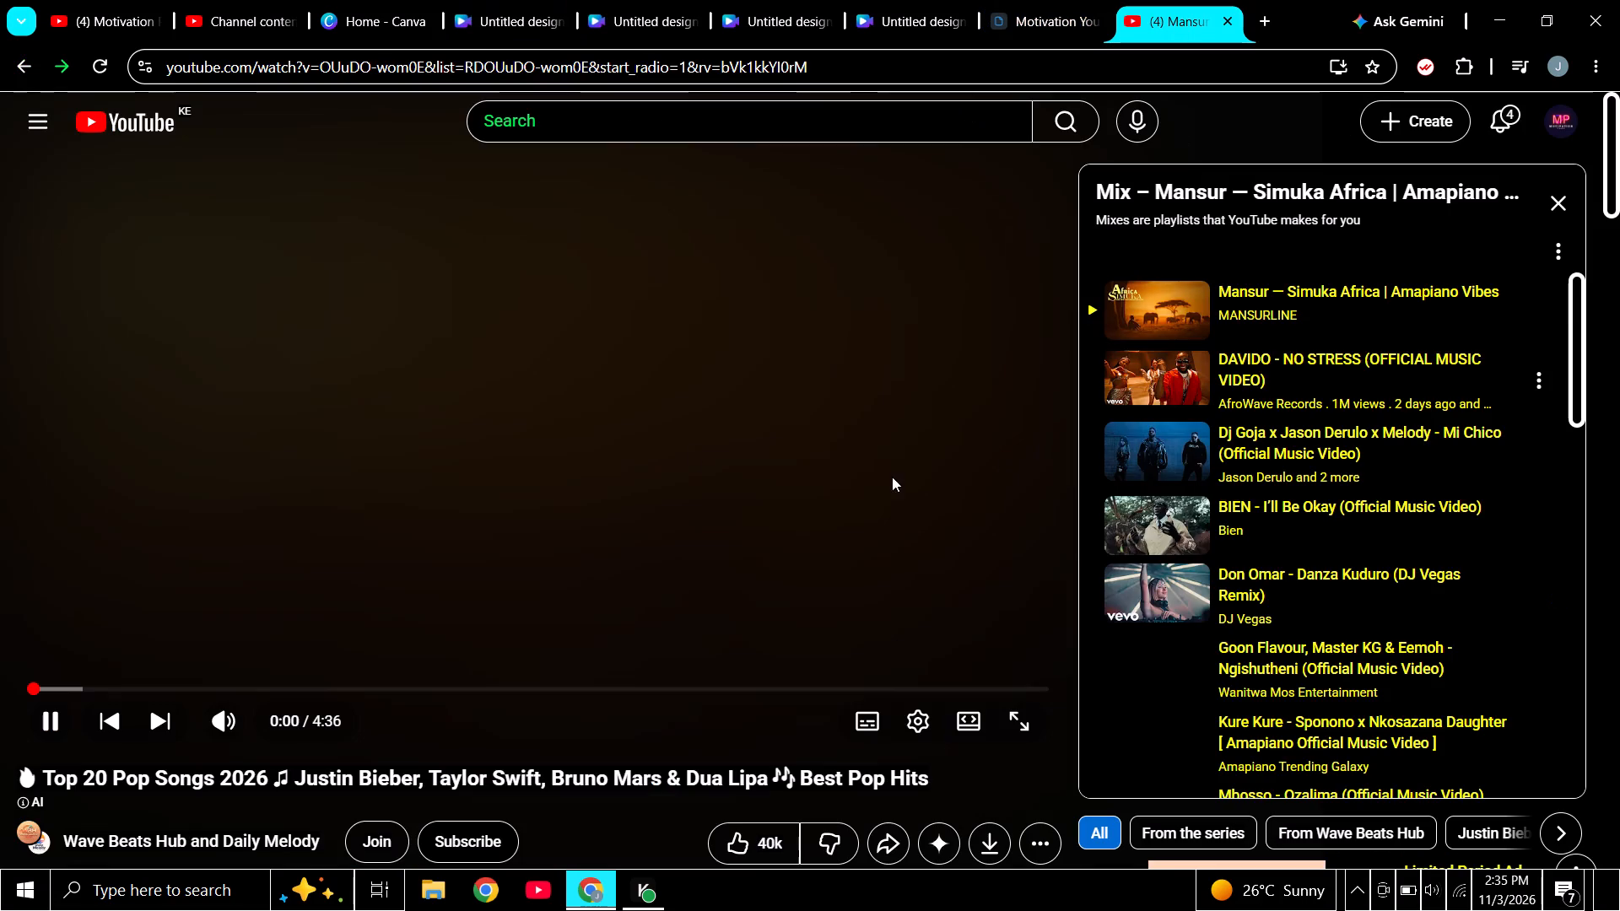
click(55, 725)
click(53, 721)
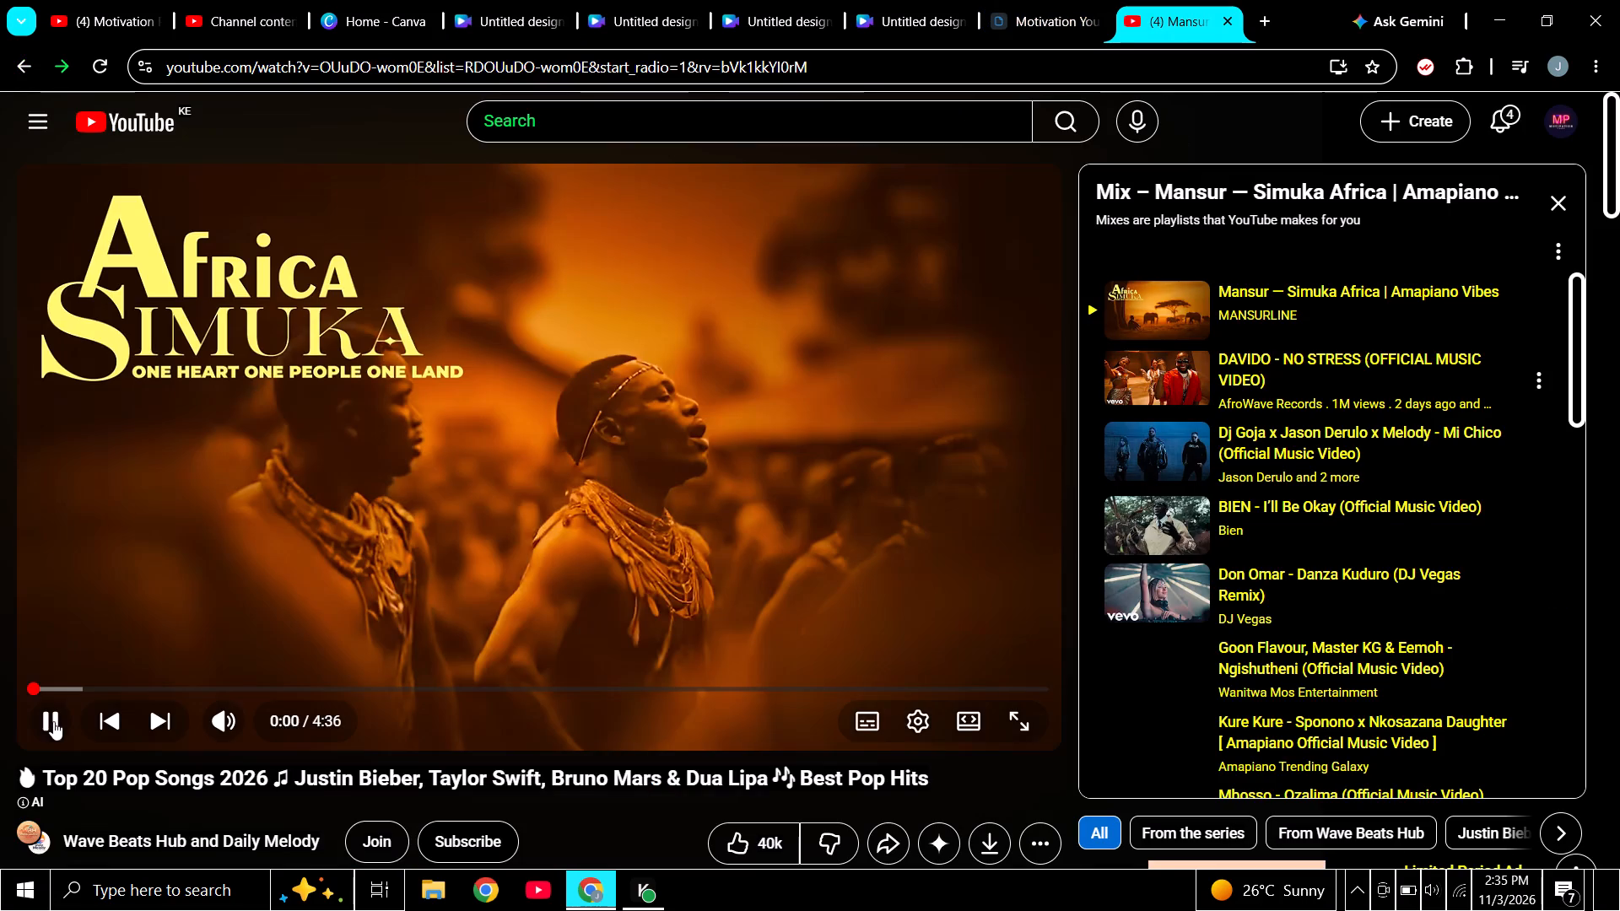
click(53, 721)
scroll(566, 385, down, 1)
scroll(566, 385, up, 1)
scroll(566, 385, down, 1)
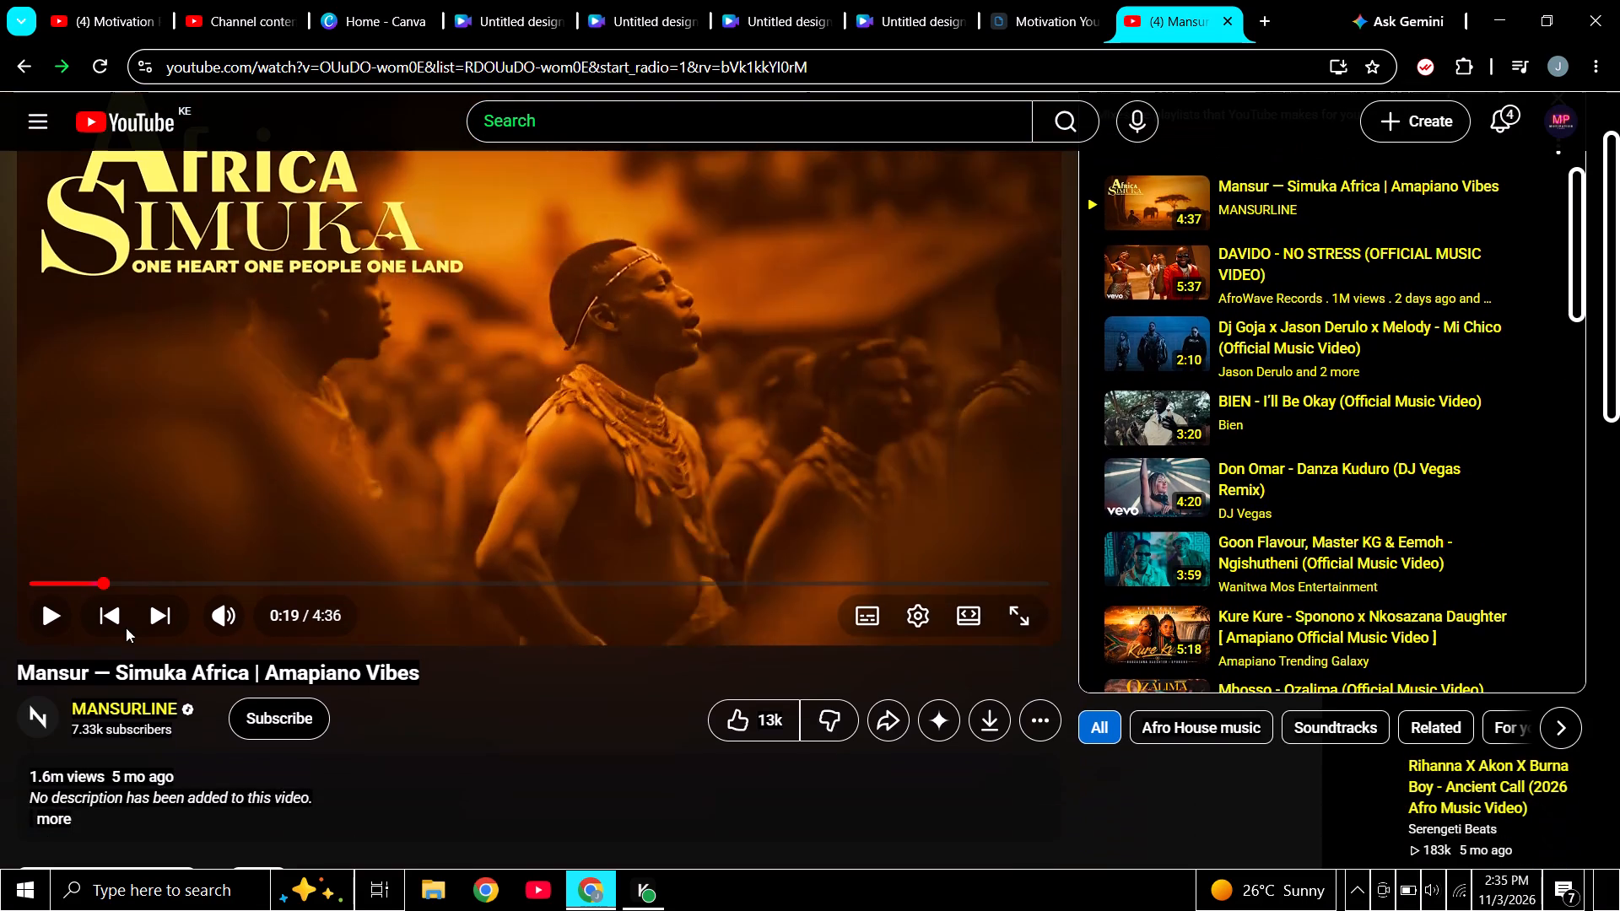
click(47, 616)
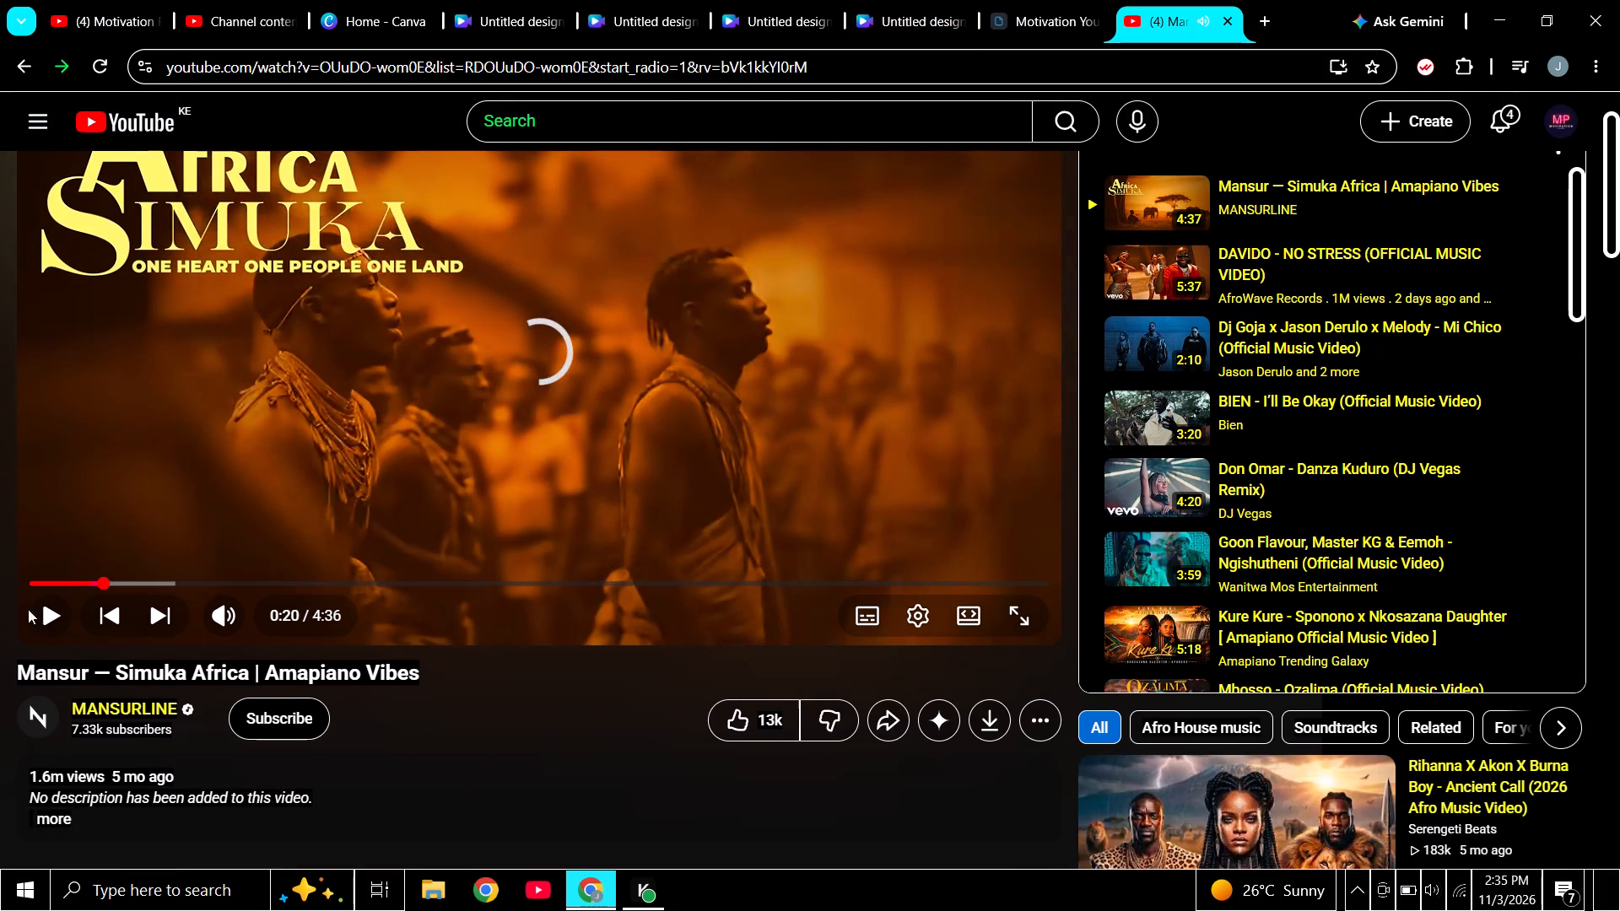
click(47, 617)
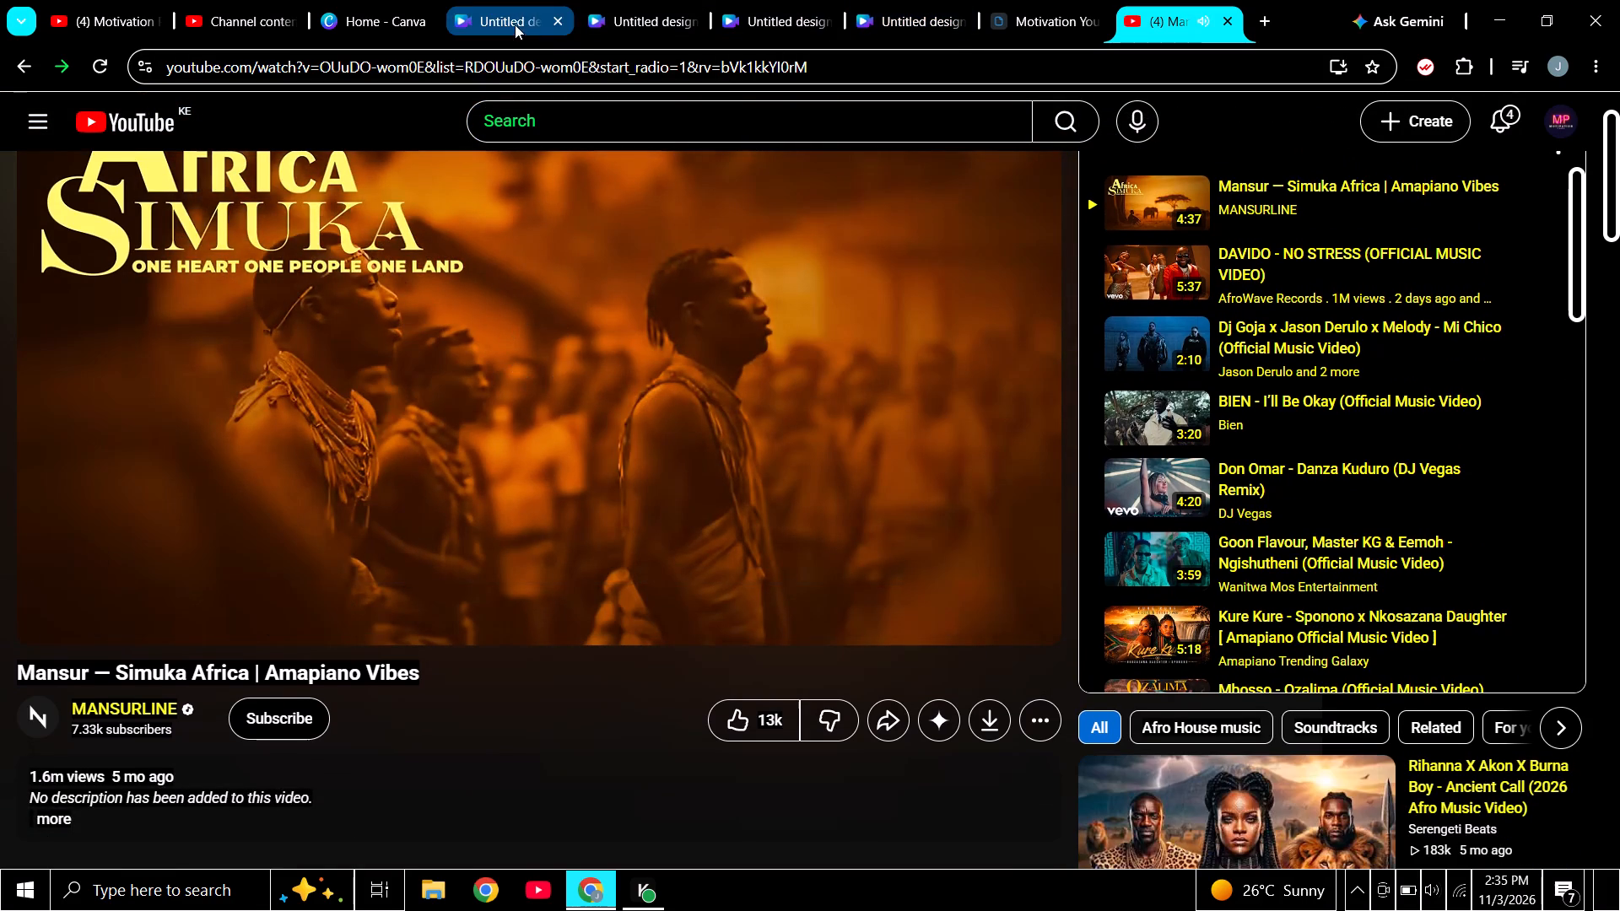
Return to the blank Canva design and browse the suggested YouTube Shorts templates for one that suits the motivation Short.
click(513, 23)
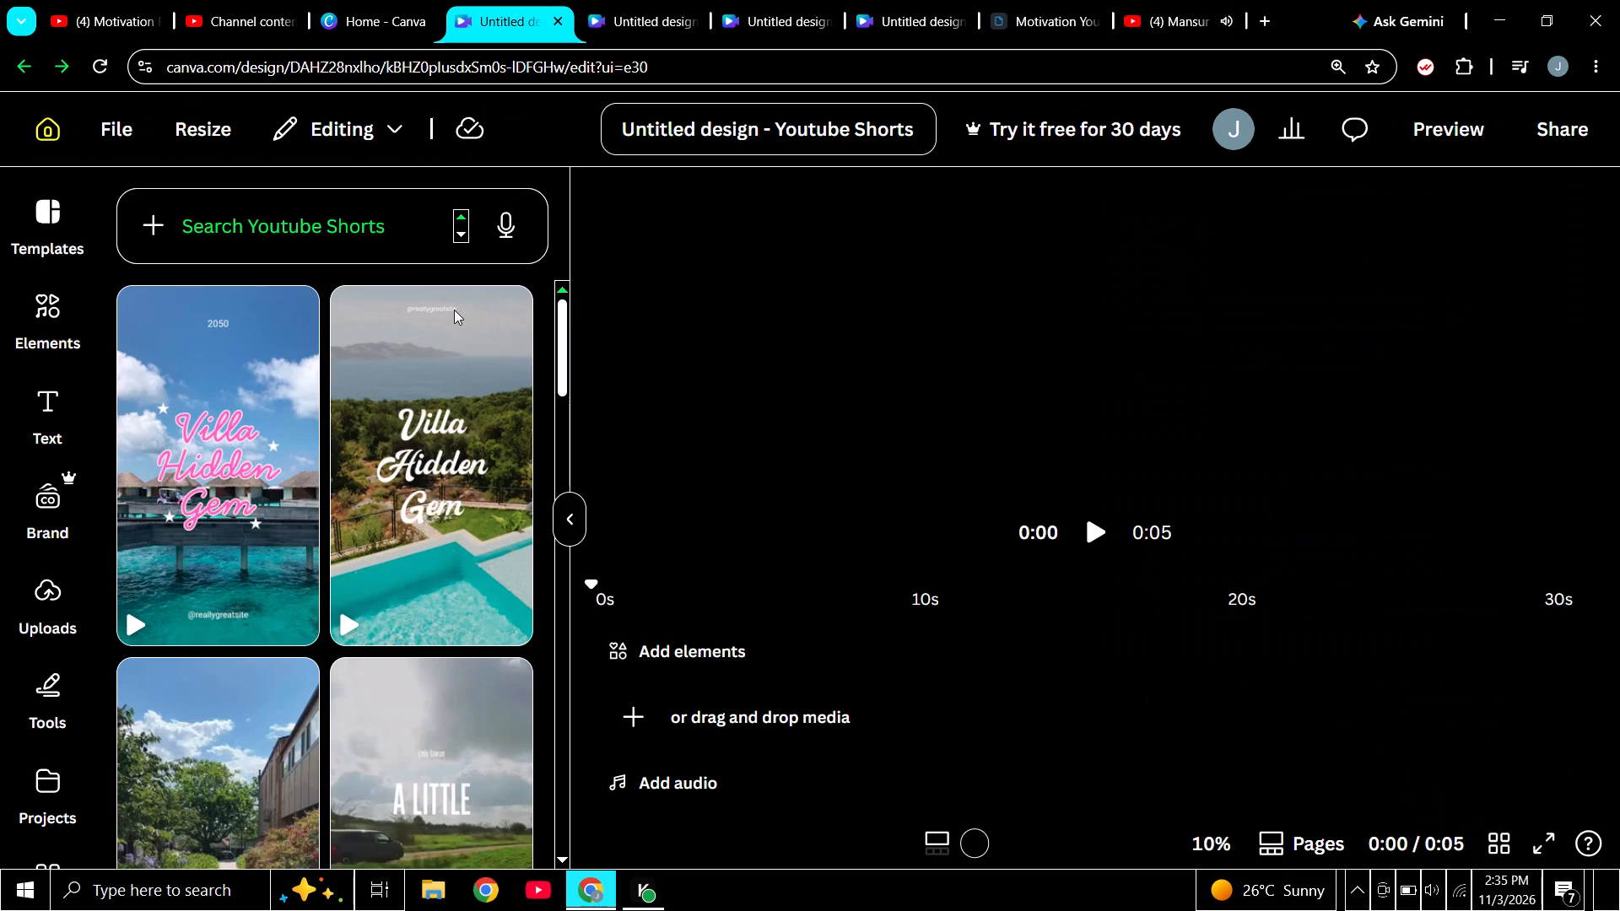
scroll(568, 421, up, 5)
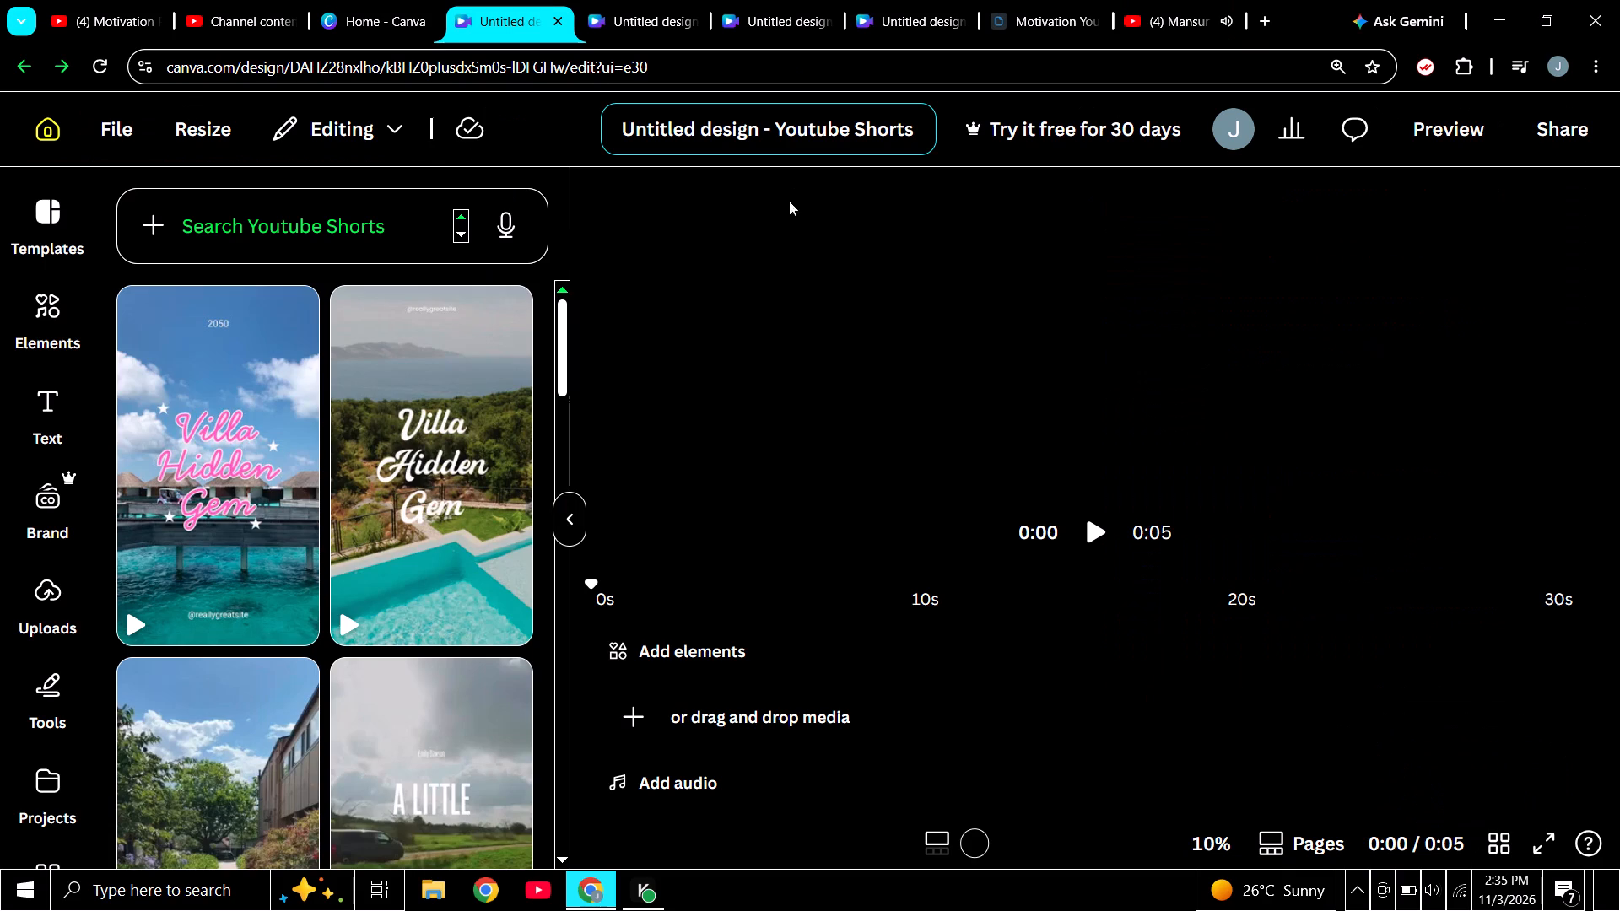
scroll(798, 353, up, 4)
scroll(798, 353, down, 7)
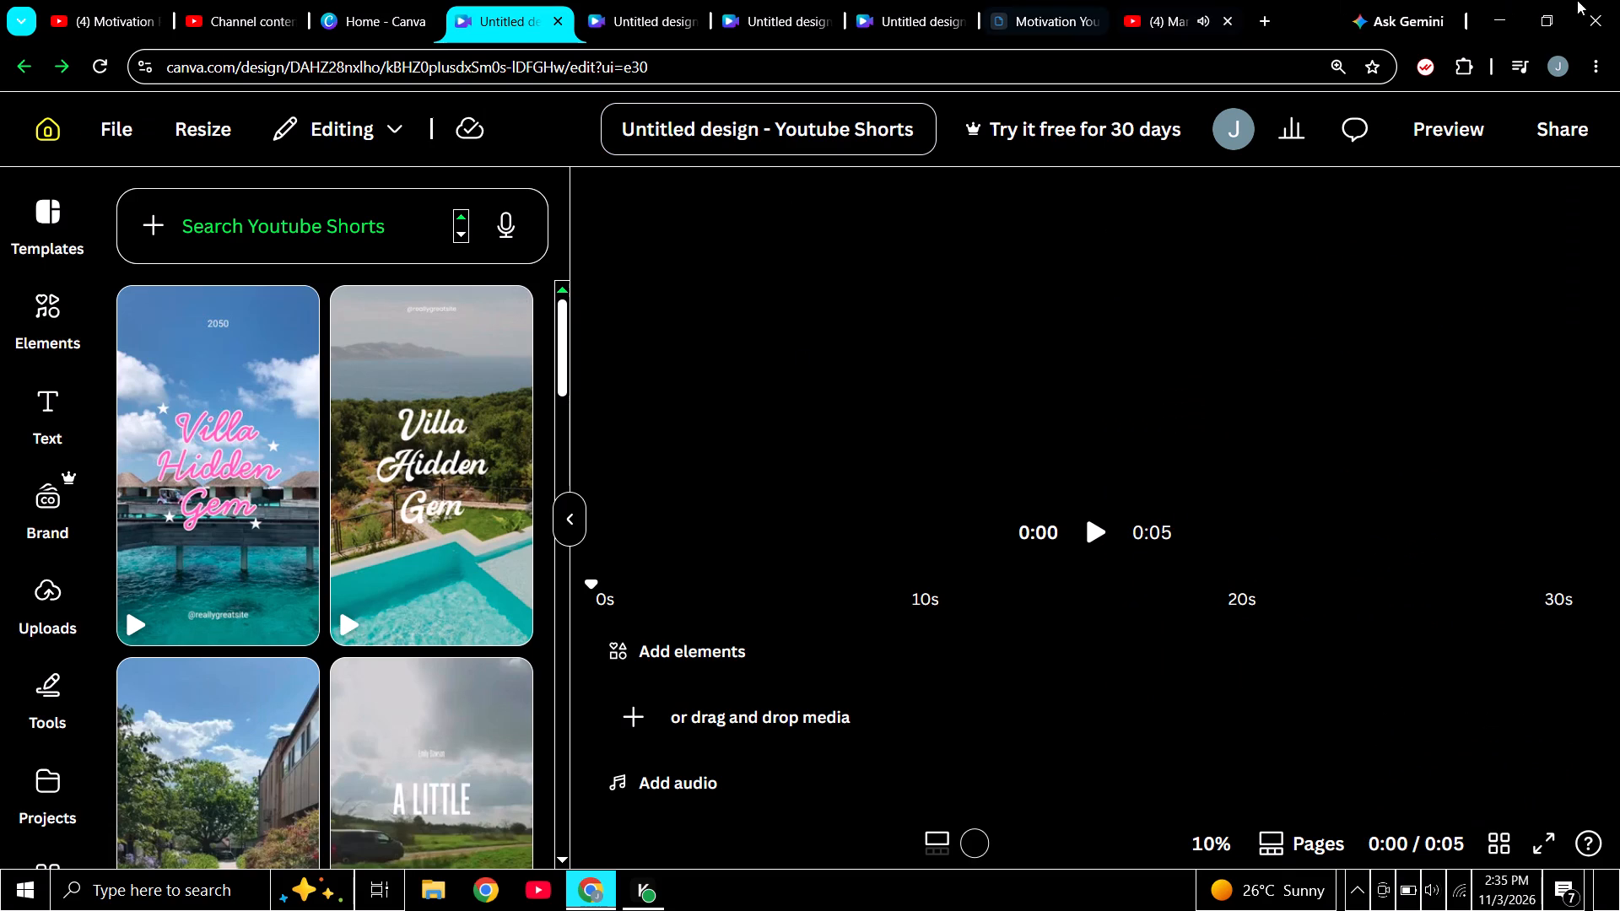
scroll(235, 439, up, 4)
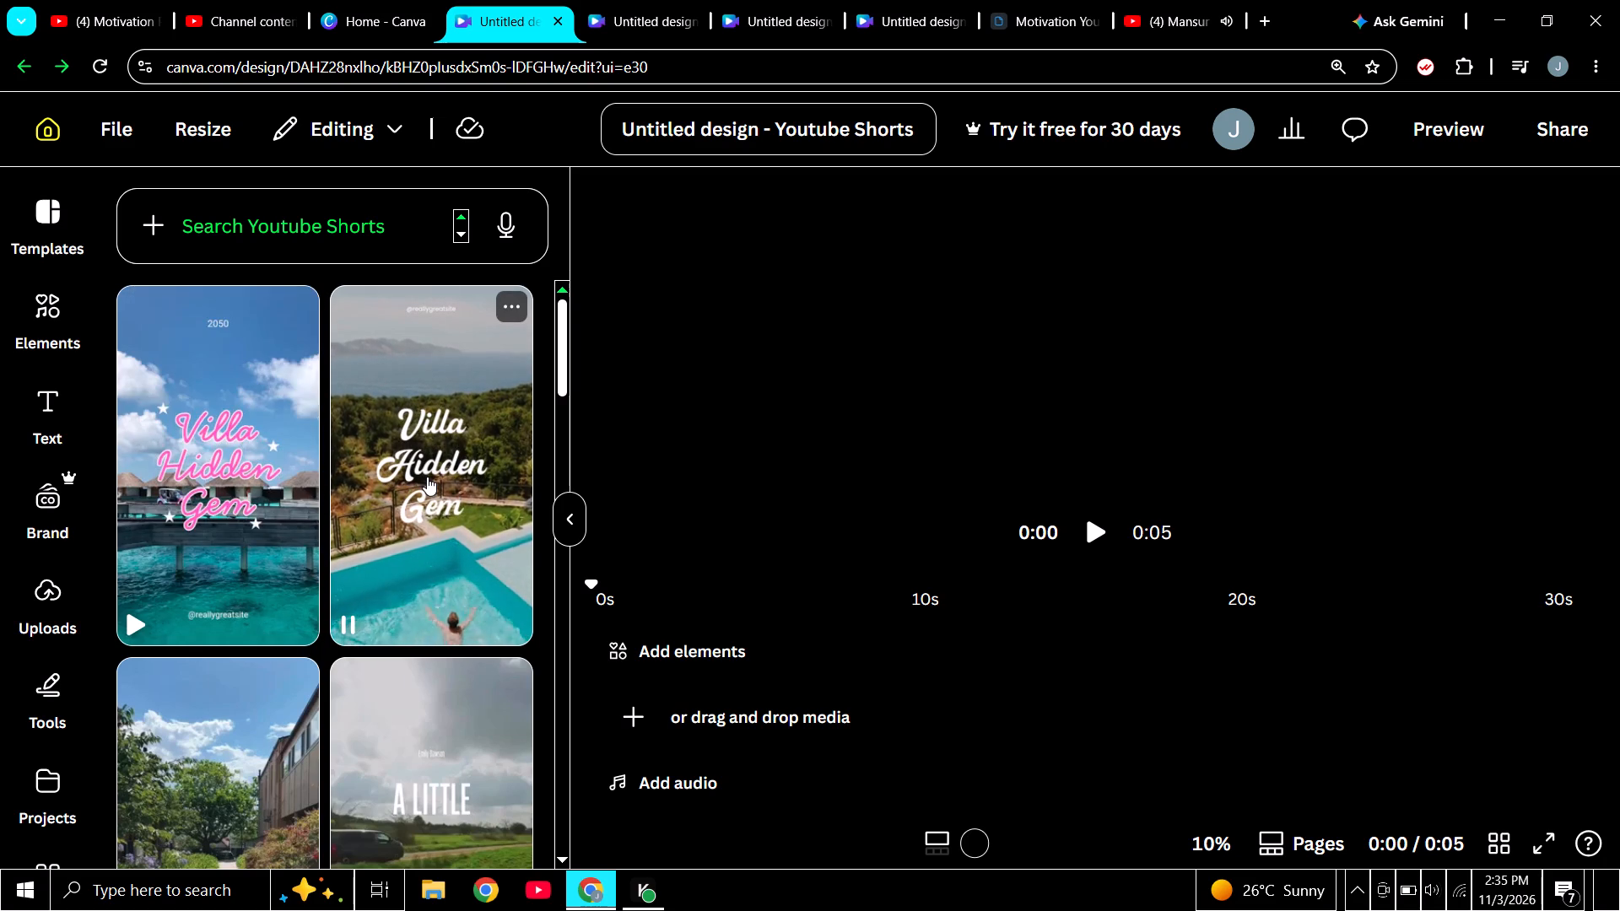
scroll(427, 477, down, 1)
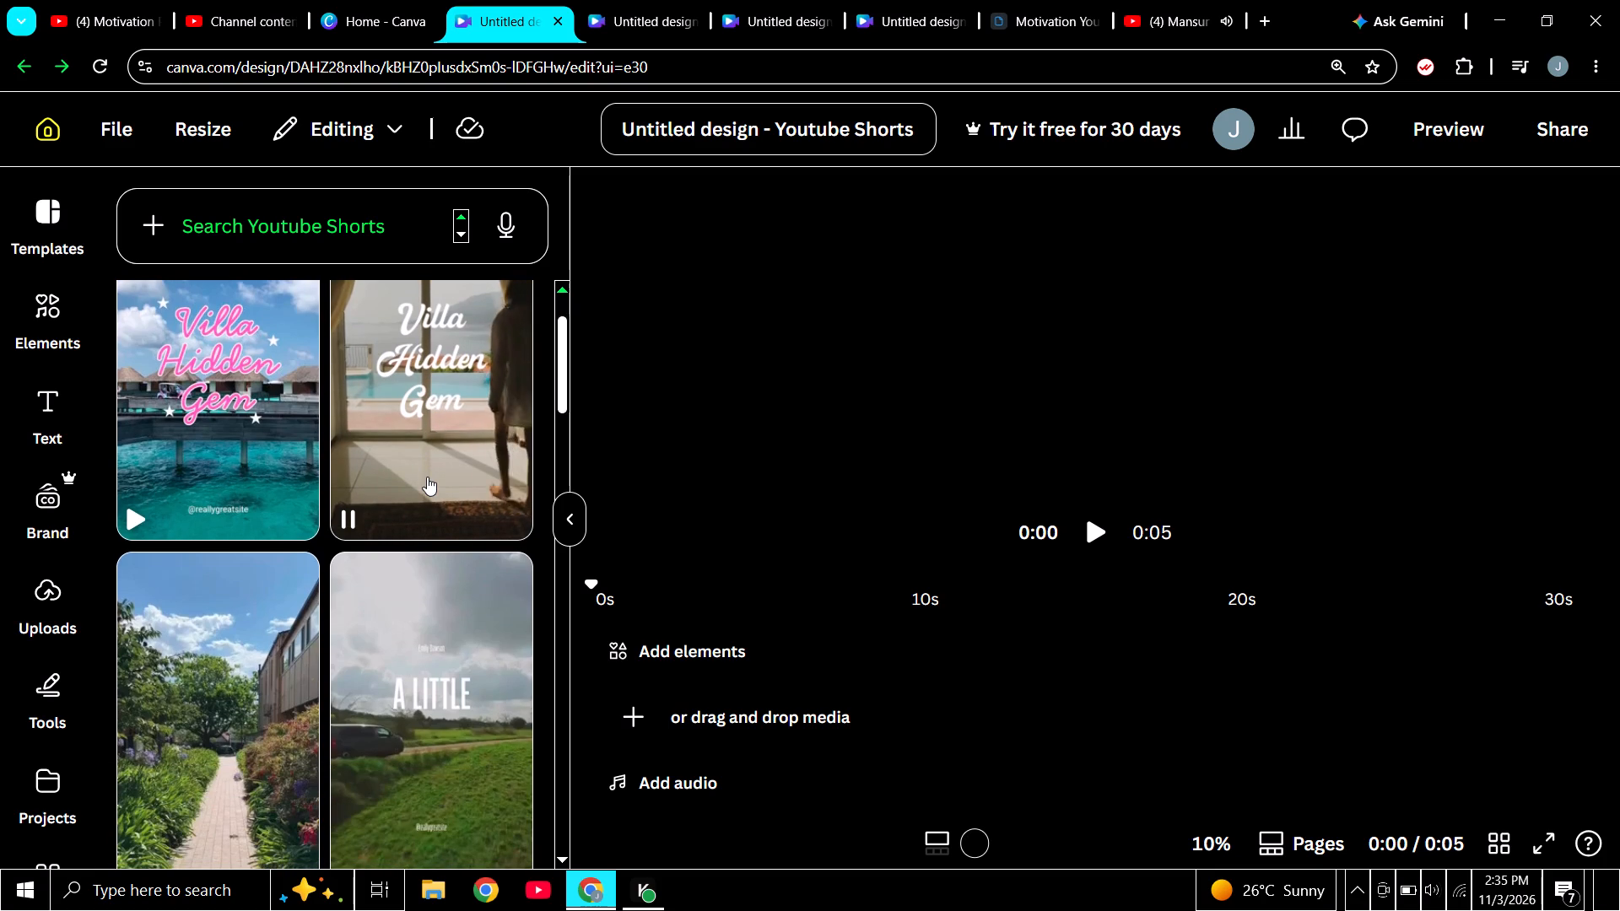
scroll(429, 458, down, 3)
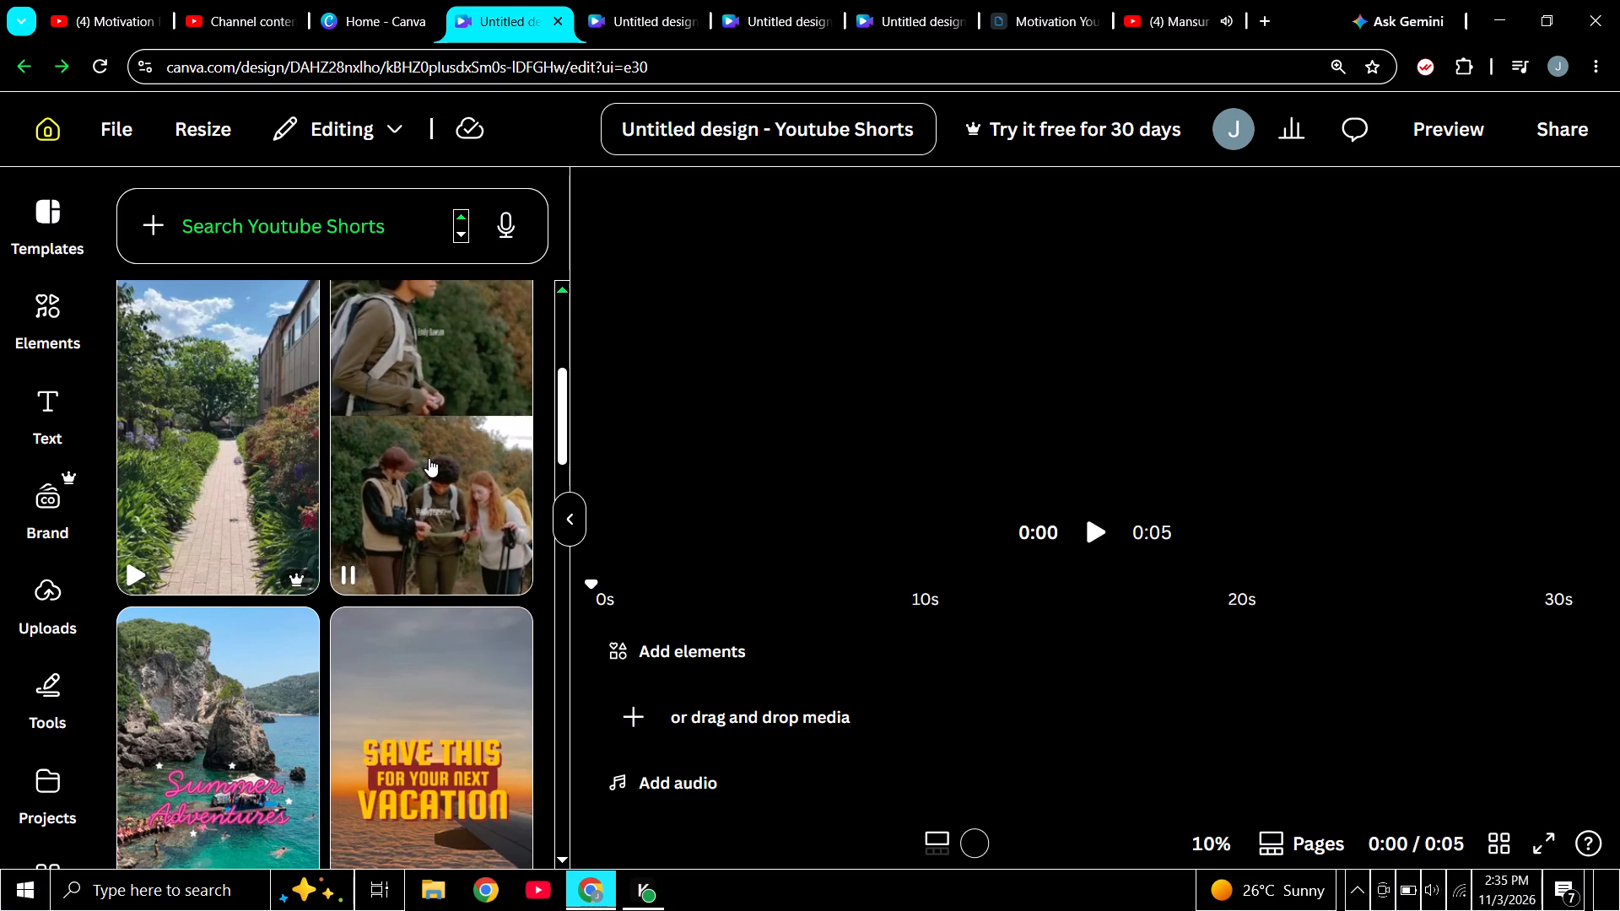
scroll(429, 458, down, 4)
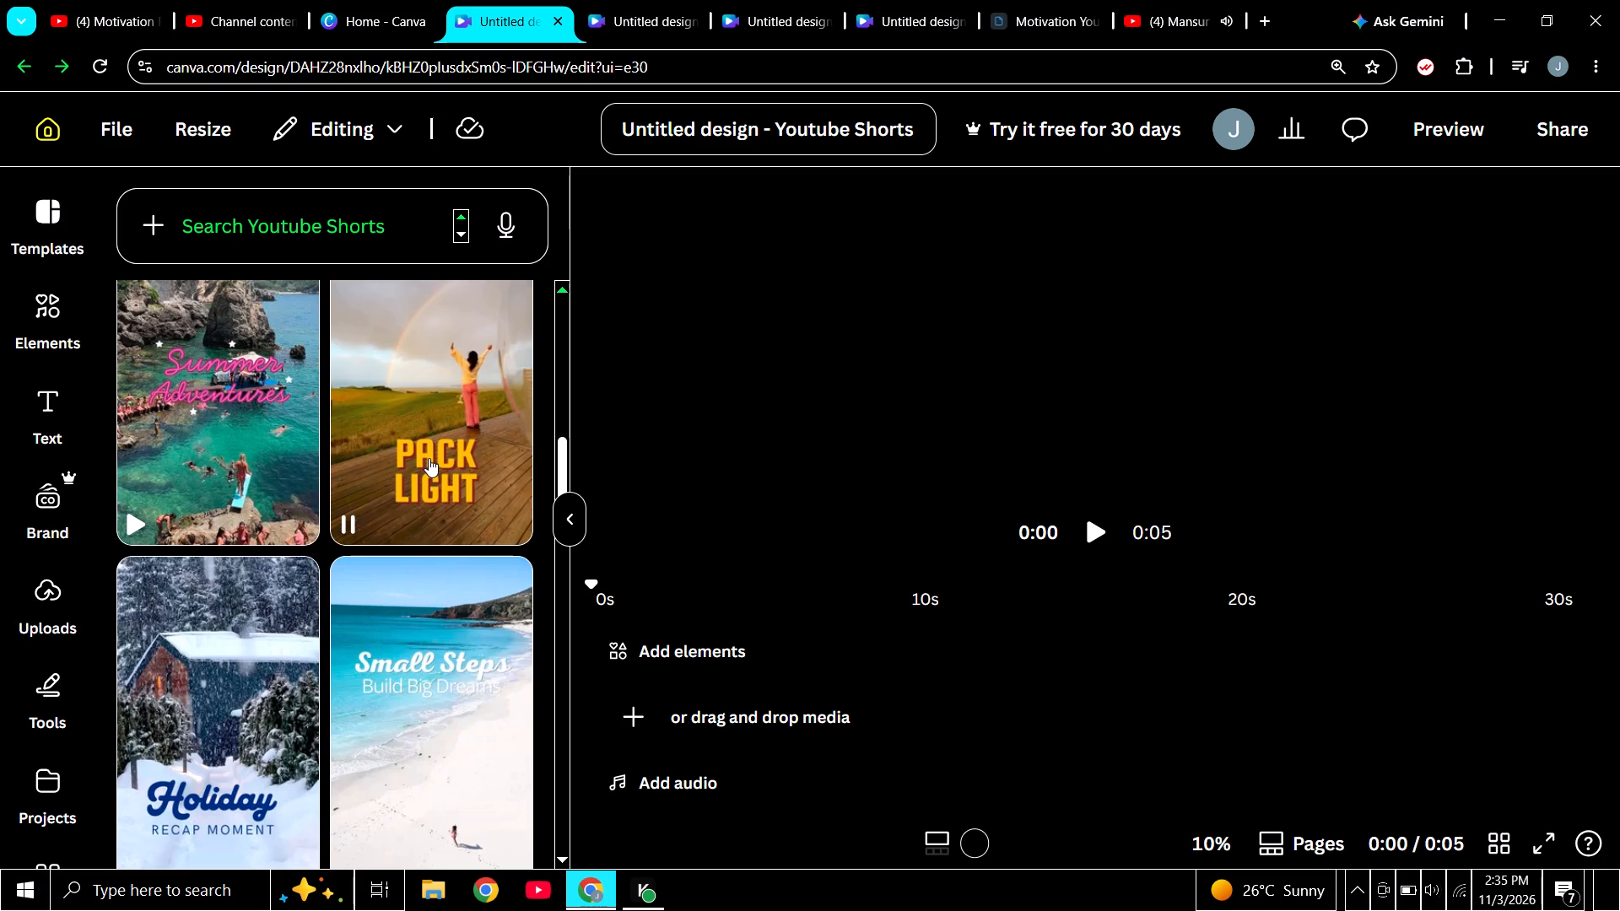
scroll(429, 458, down, 2)
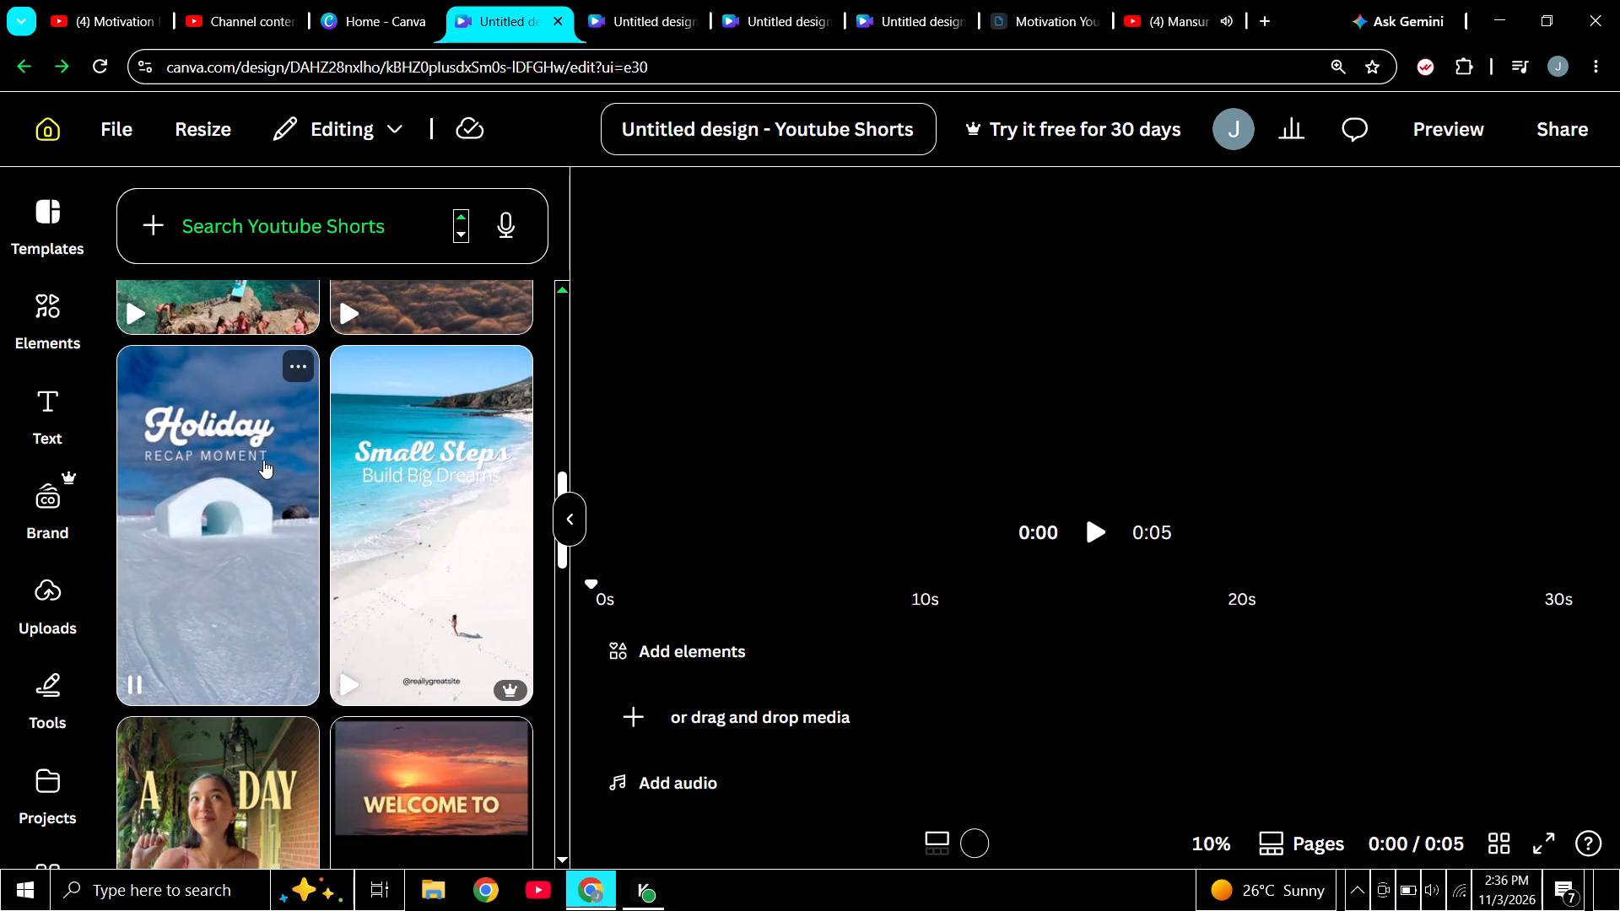
scroll(263, 460, down, 3)
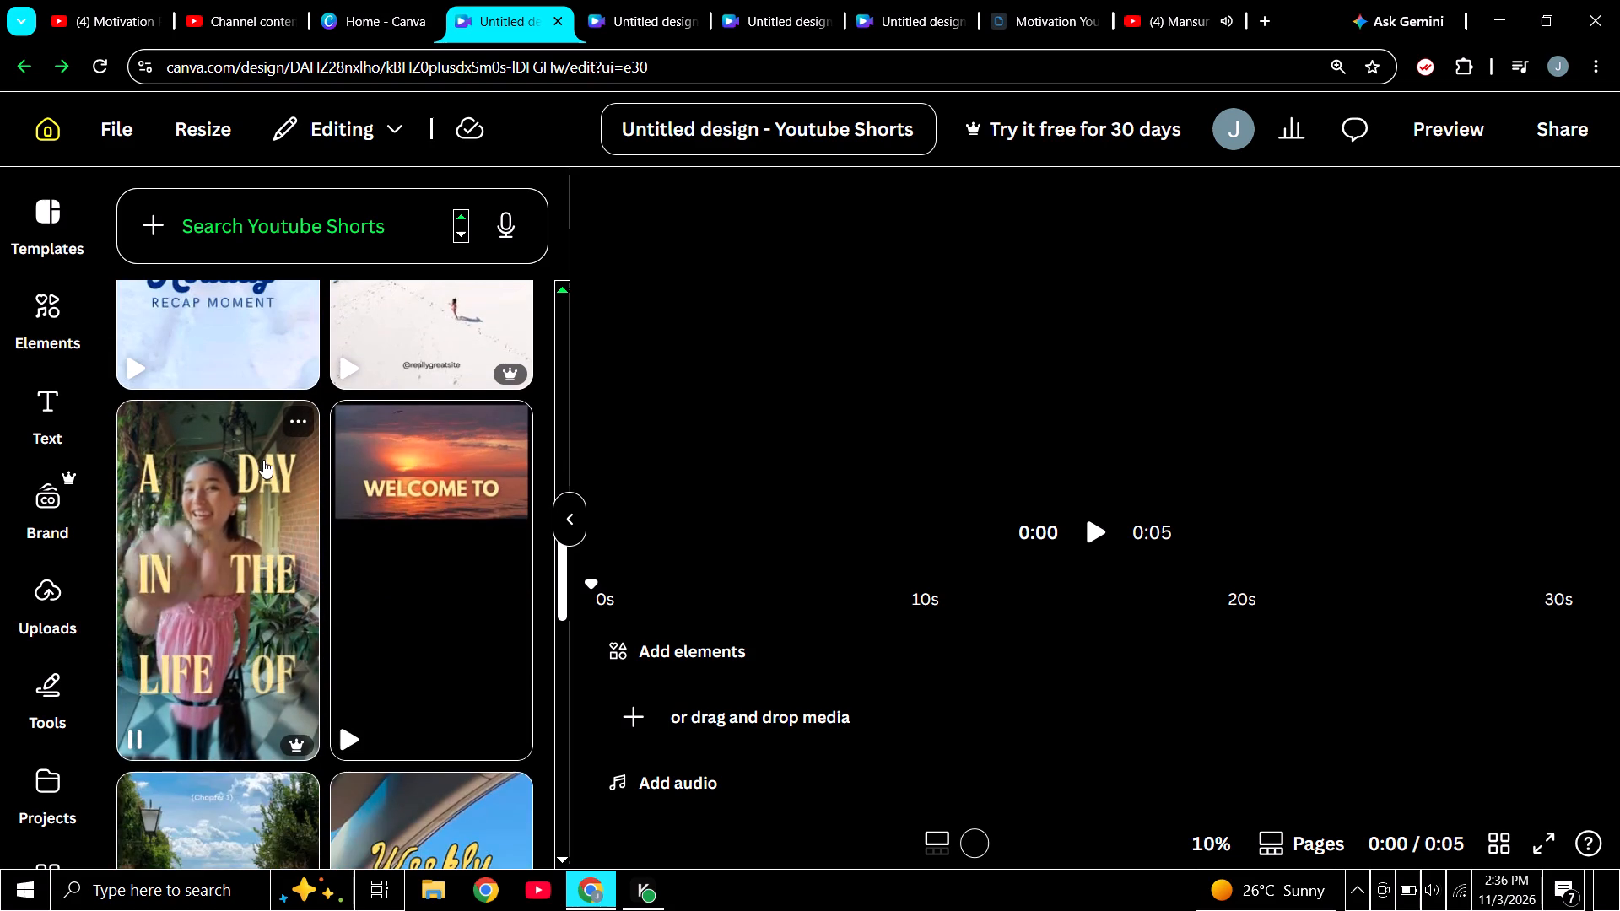
scroll(263, 460, down, 4)
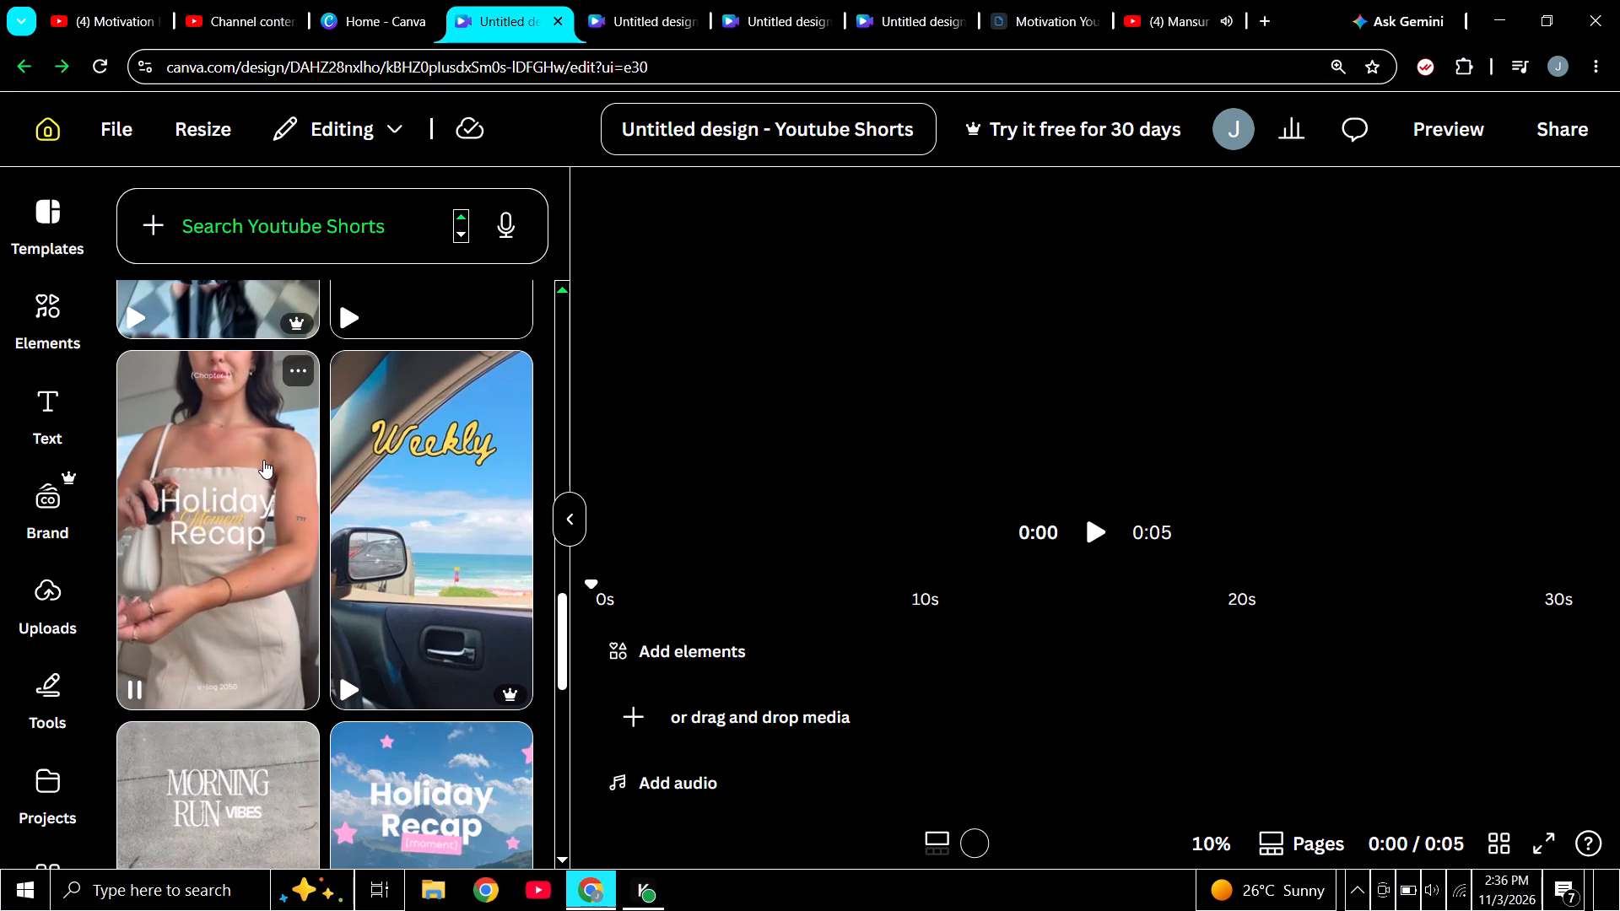
scroll(263, 460, down, 3)
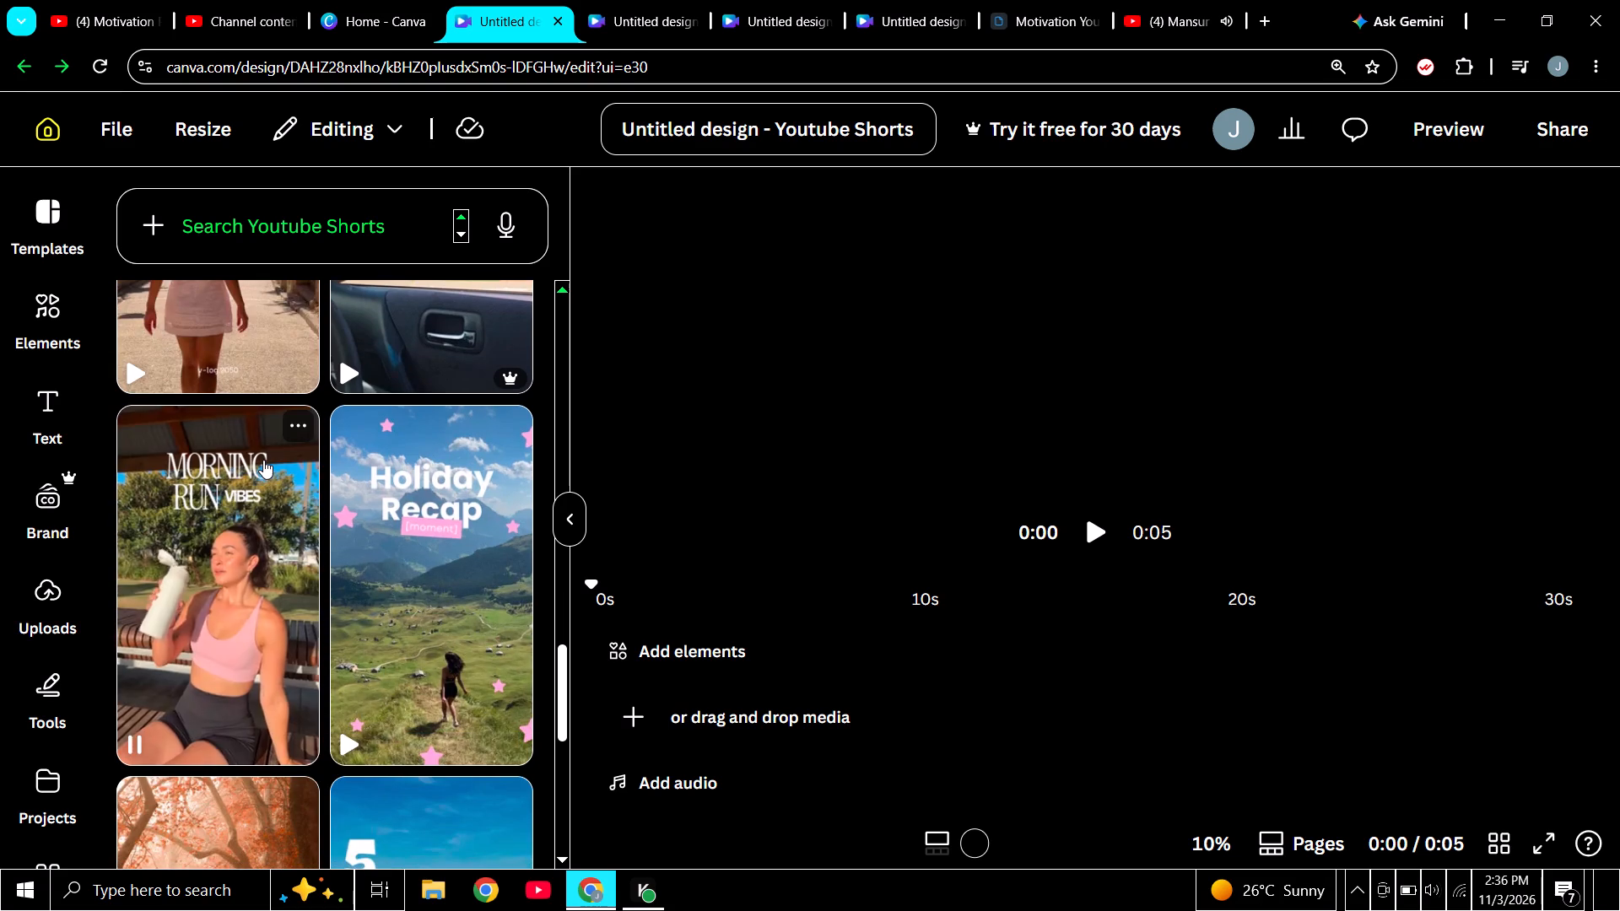
scroll(263, 460, down, 3)
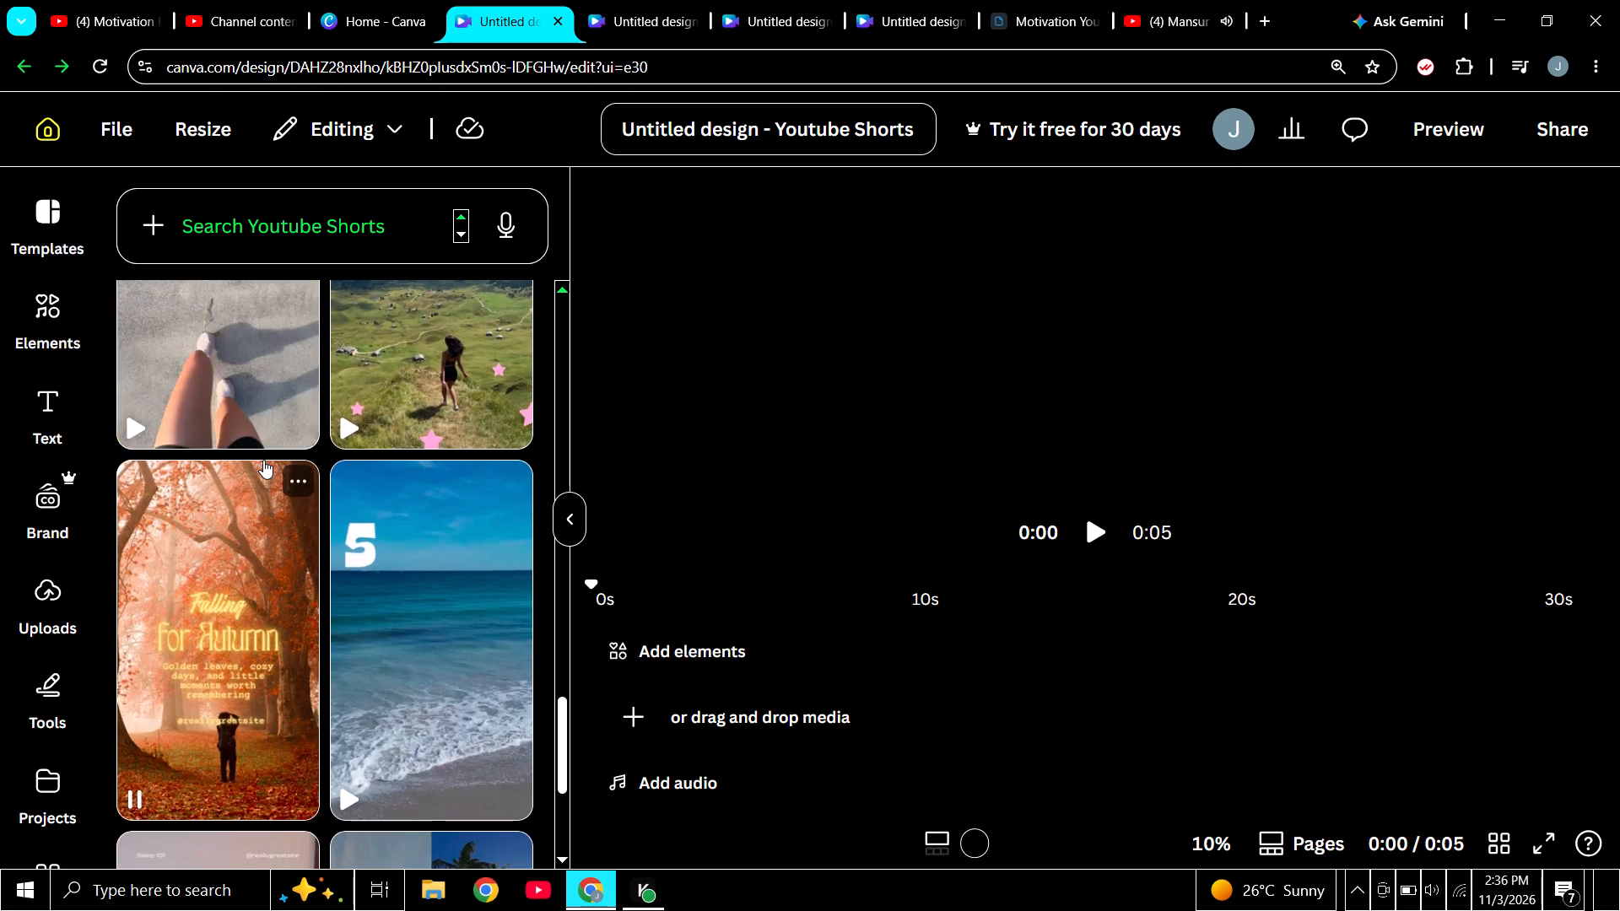
scroll(263, 460, down, 3)
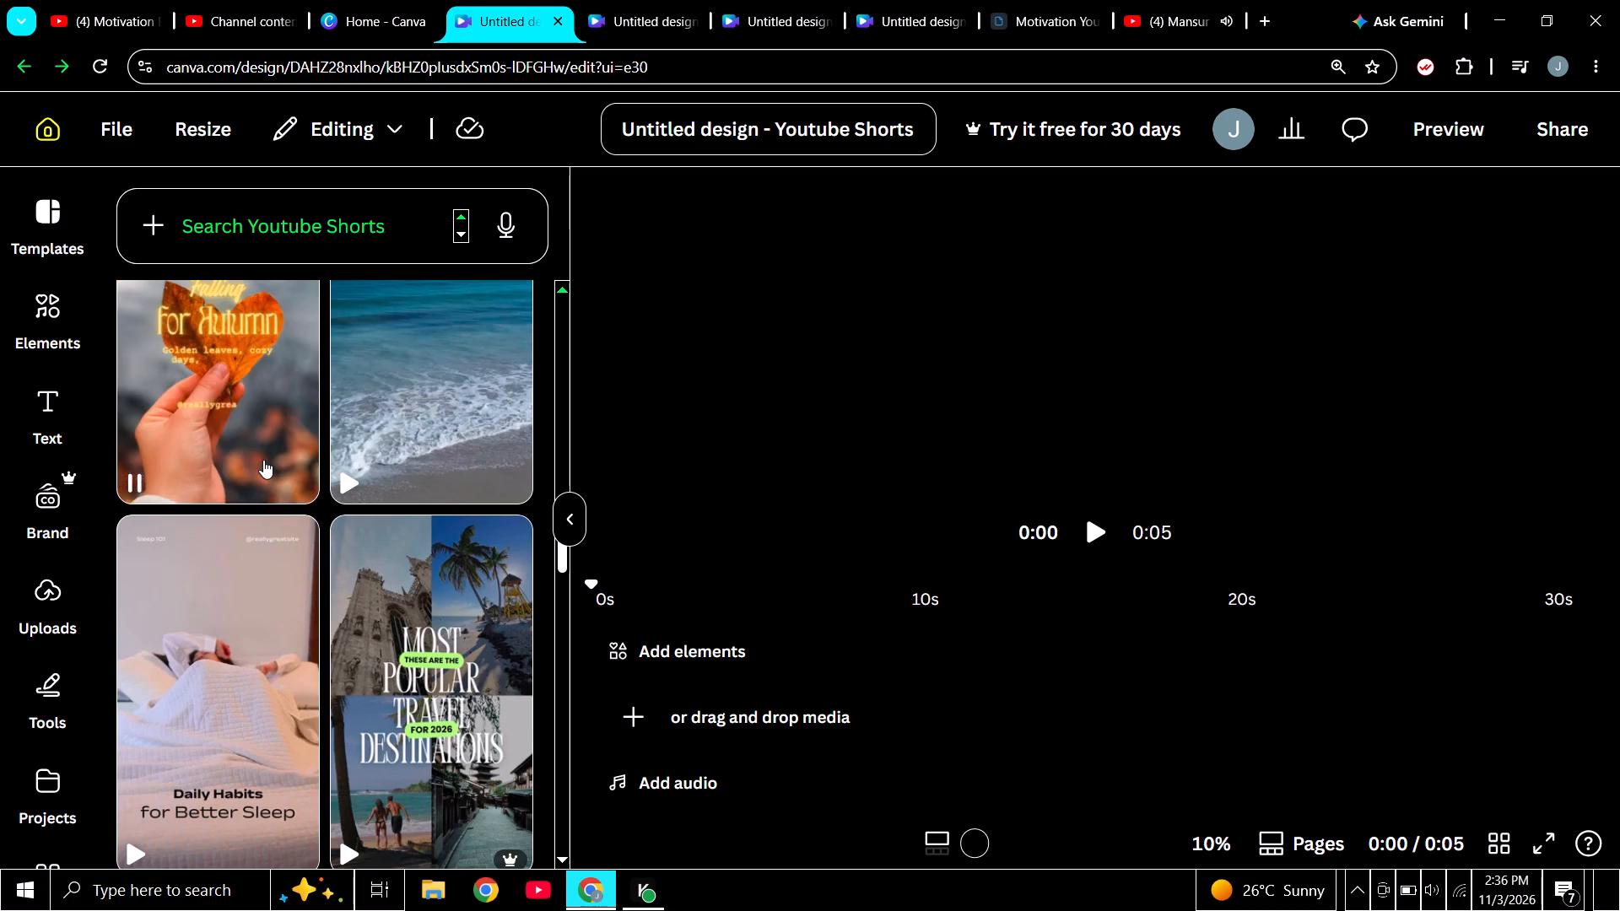
scroll(263, 460, up, 20)
scroll(263, 460, up, 13)
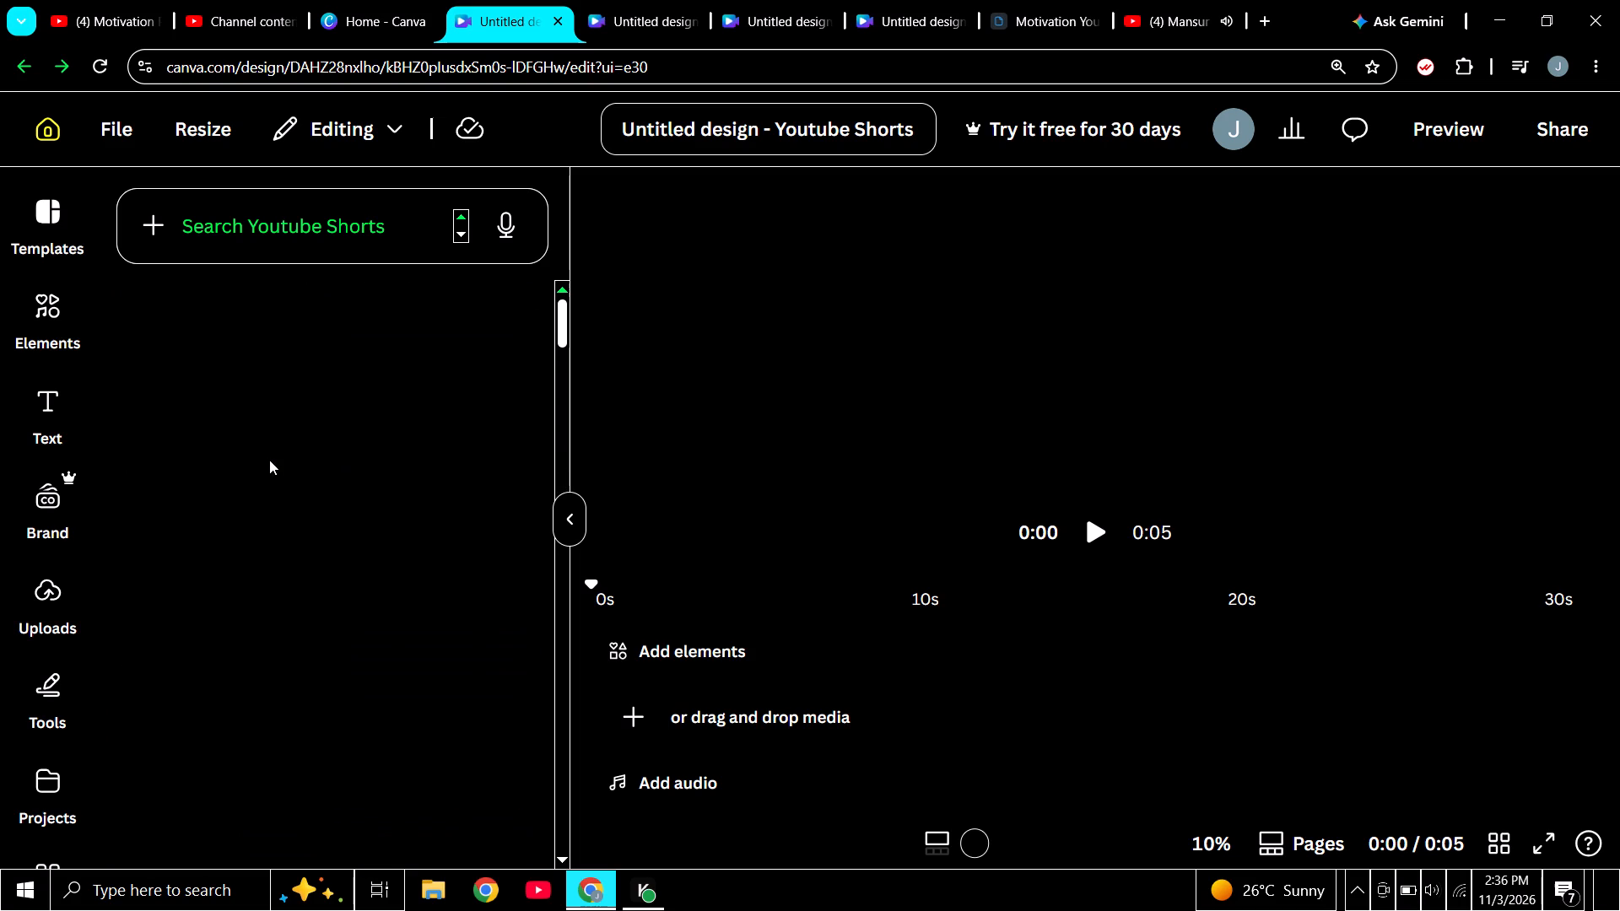
scroll(269, 460, up, 10)
scroll(304, 345, up, 5)
Search the templates for "calendar pages flipping, runner finish line slow motion, sunrise city timelapse free templates free".
click(297, 224)
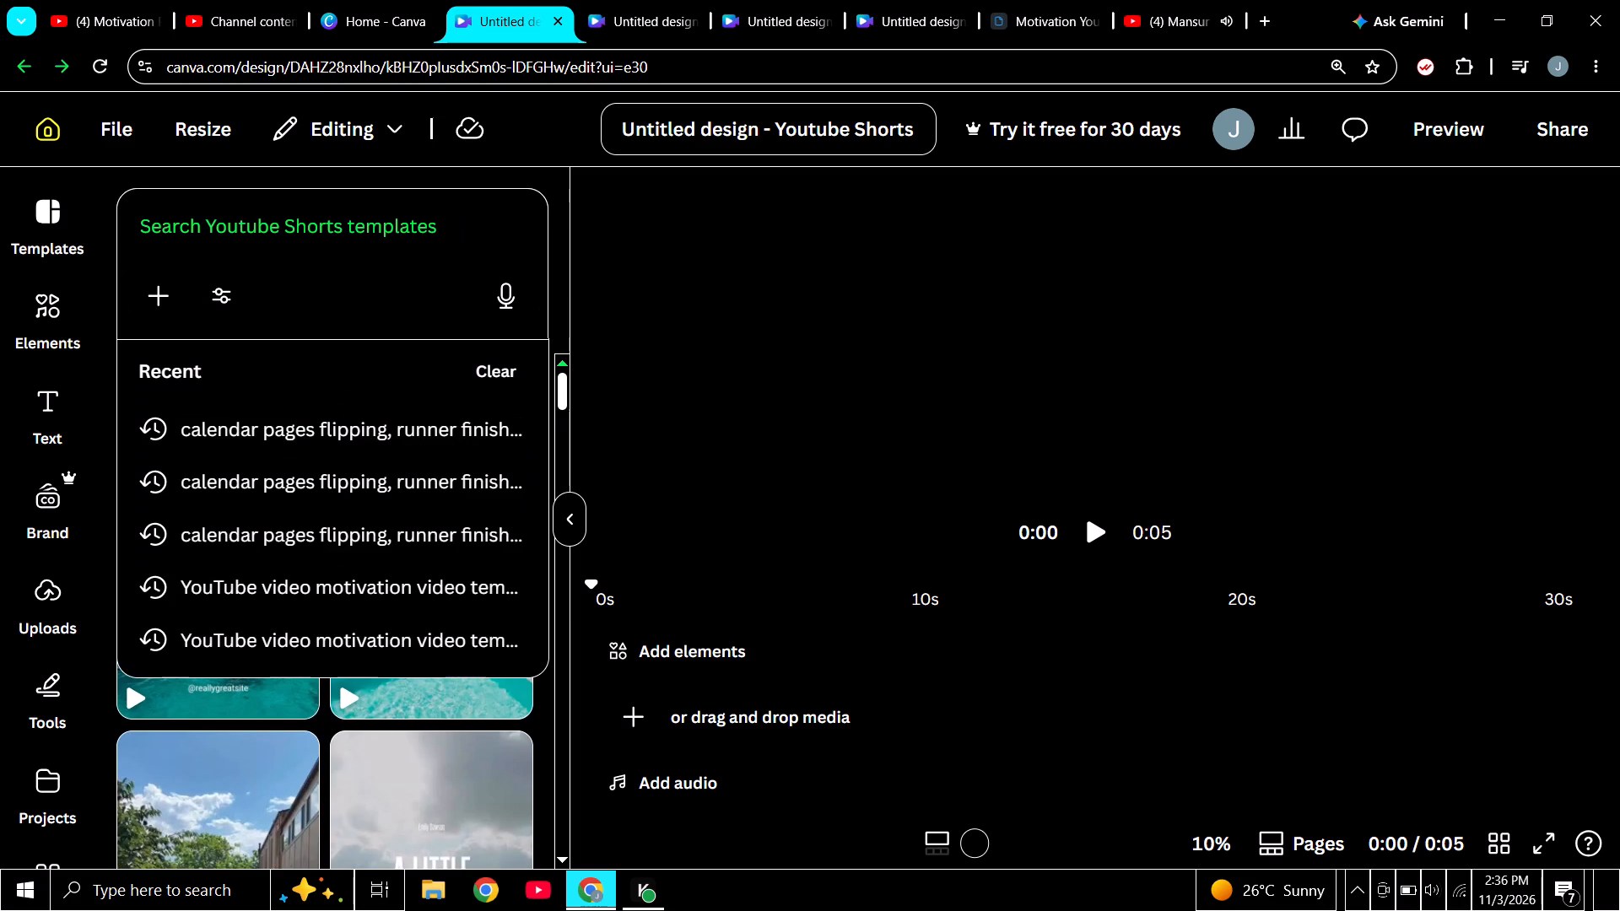
click(310, 423)
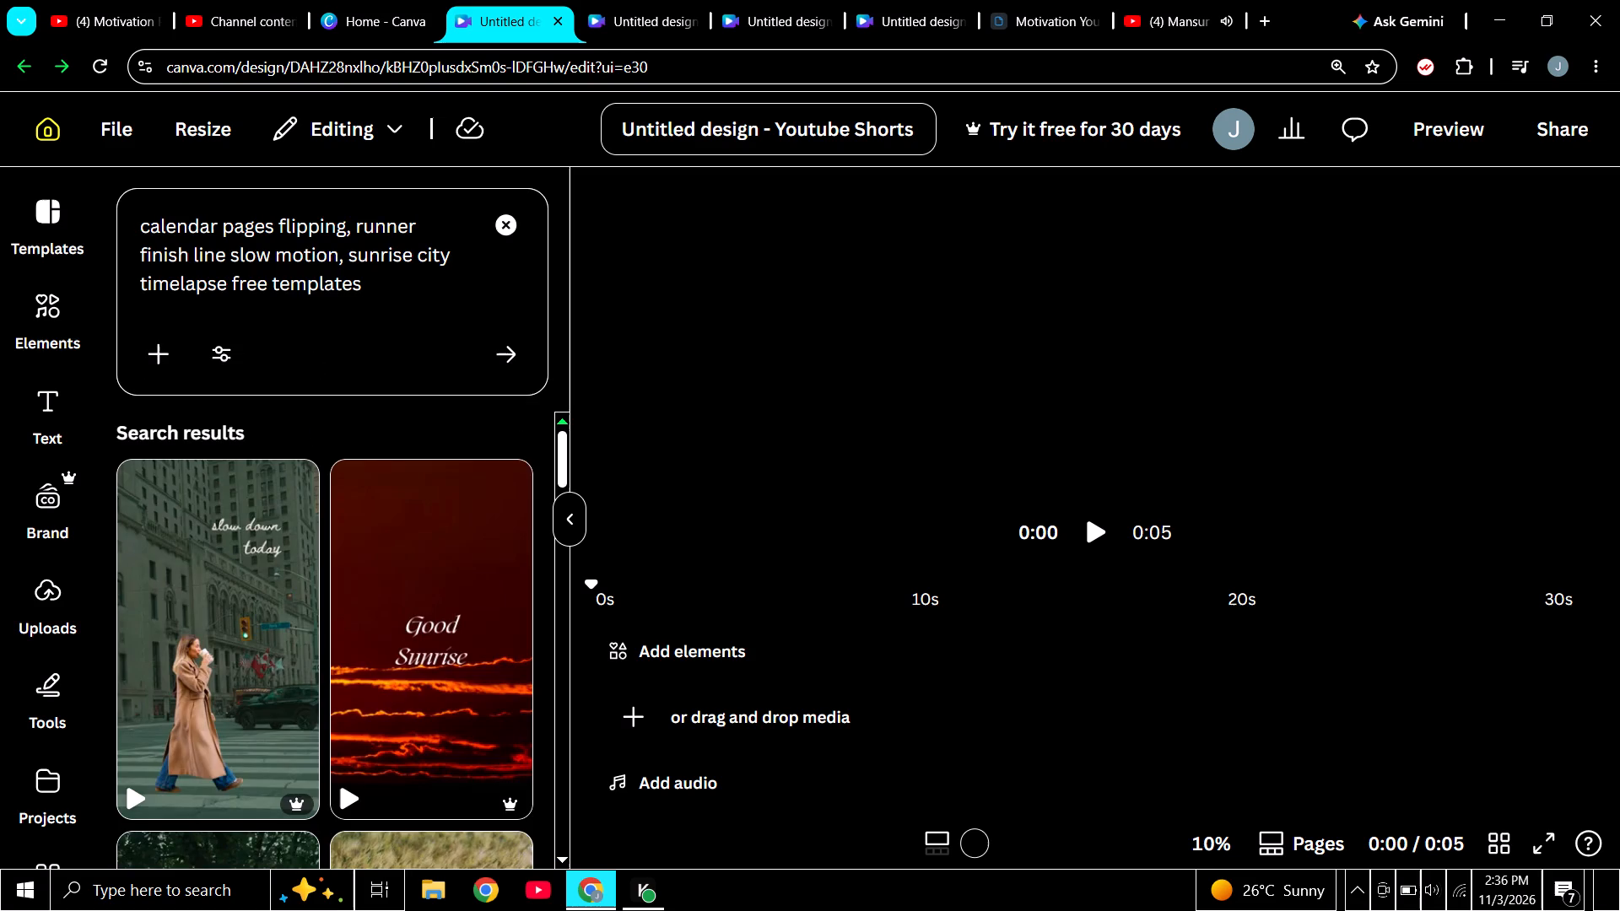
key(space)
text(free)
key(Return)
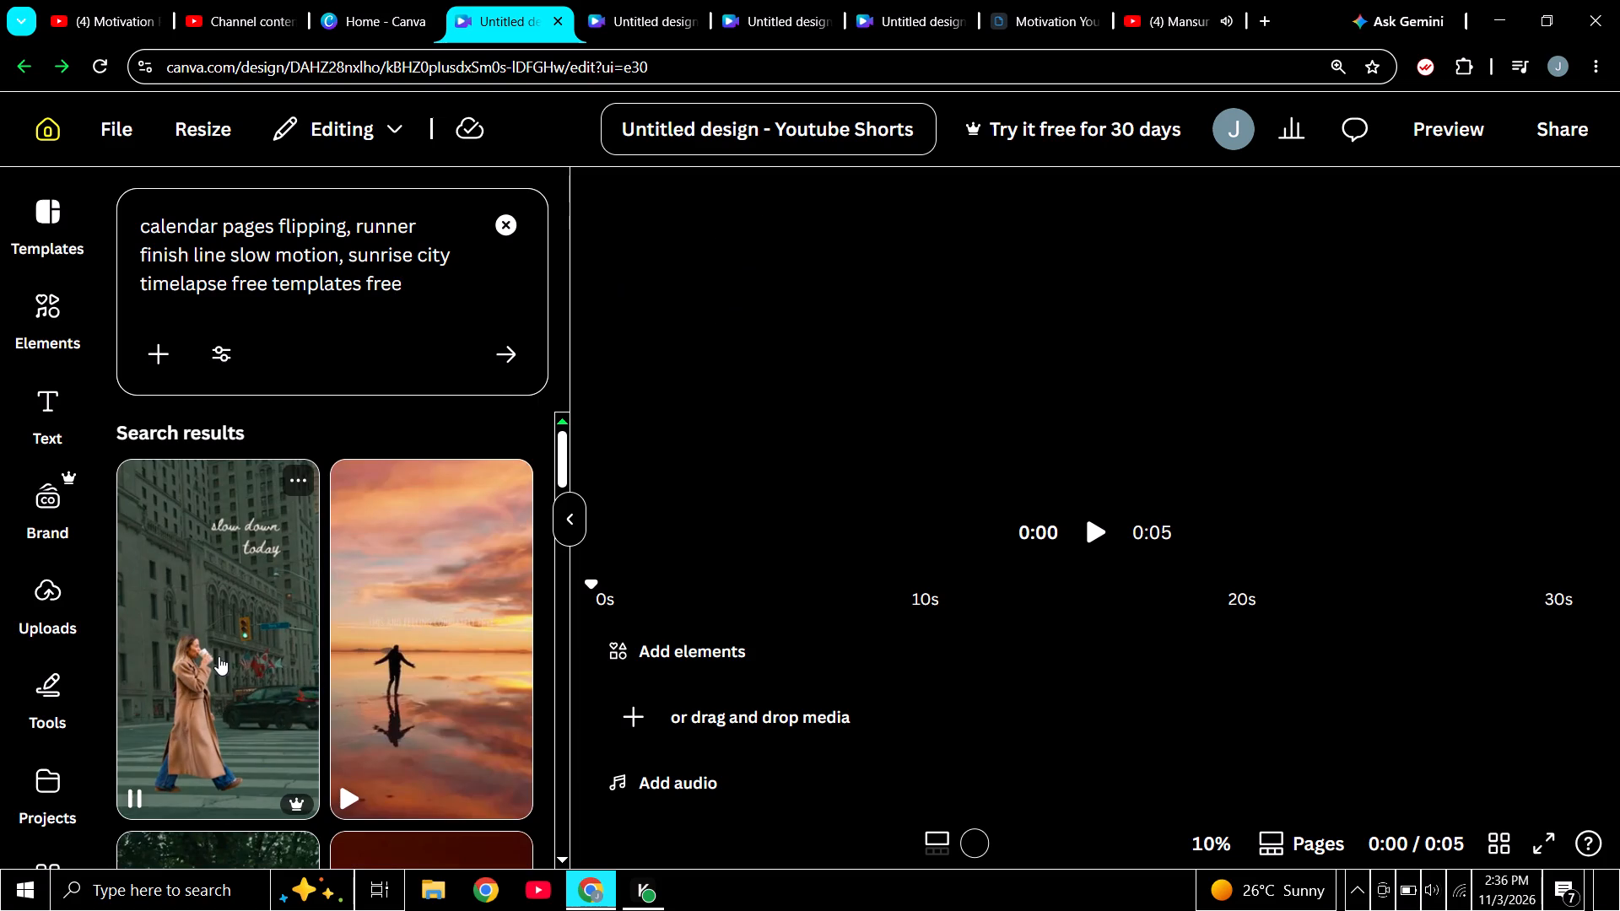
Apply the Orange and Black Minimalist "This and Feeling Completely Free" template to the design and play it.
click(461, 610)
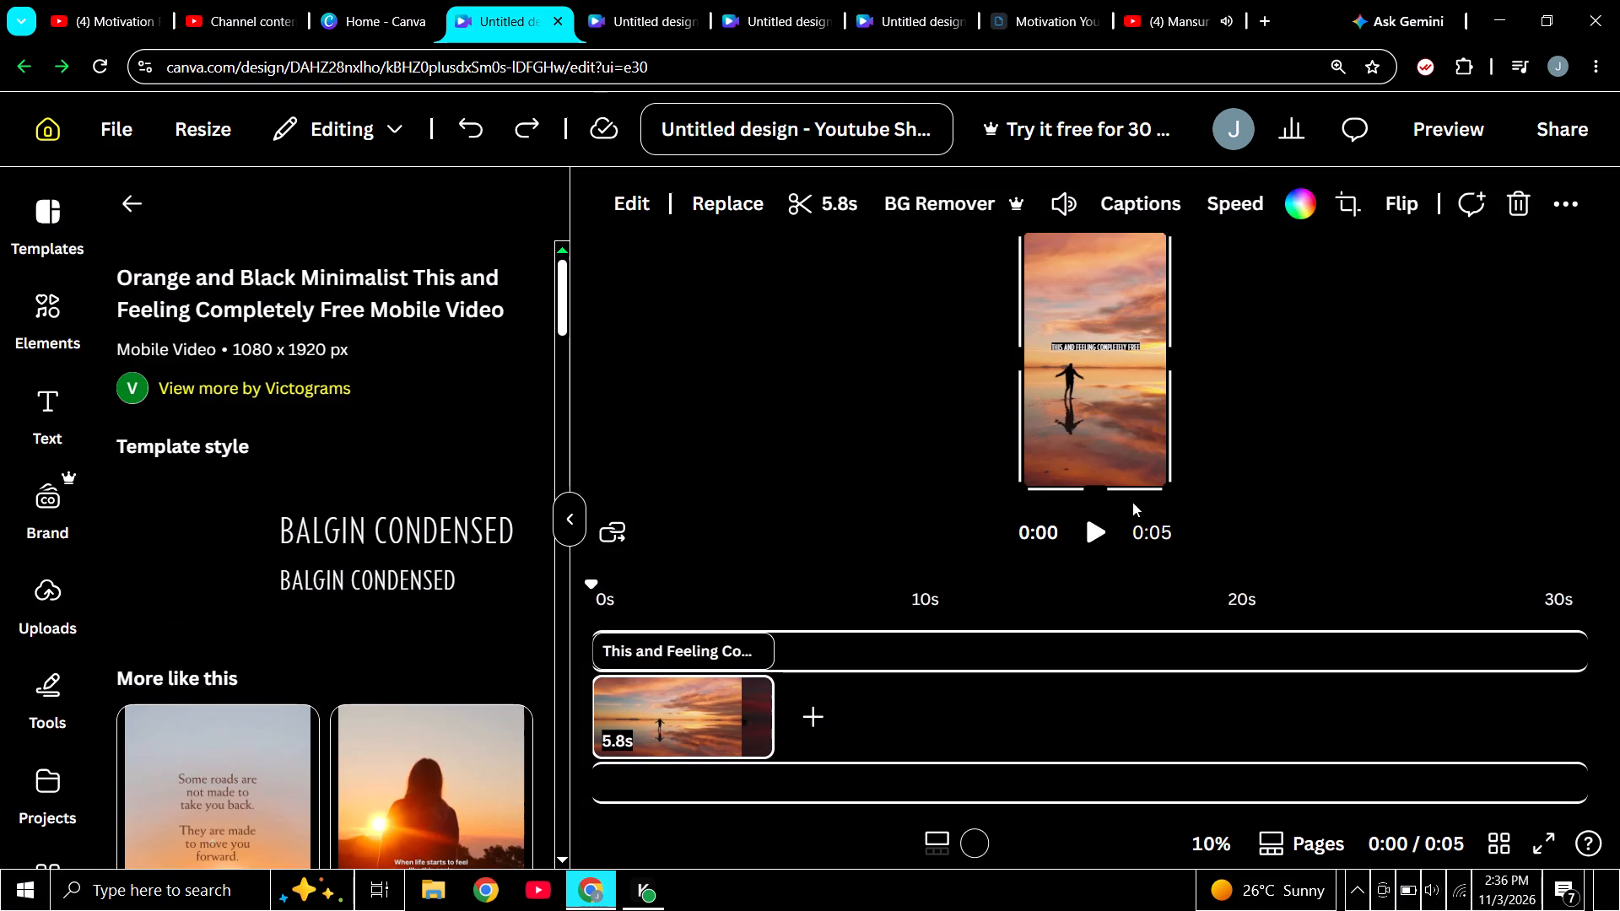
click(1097, 530)
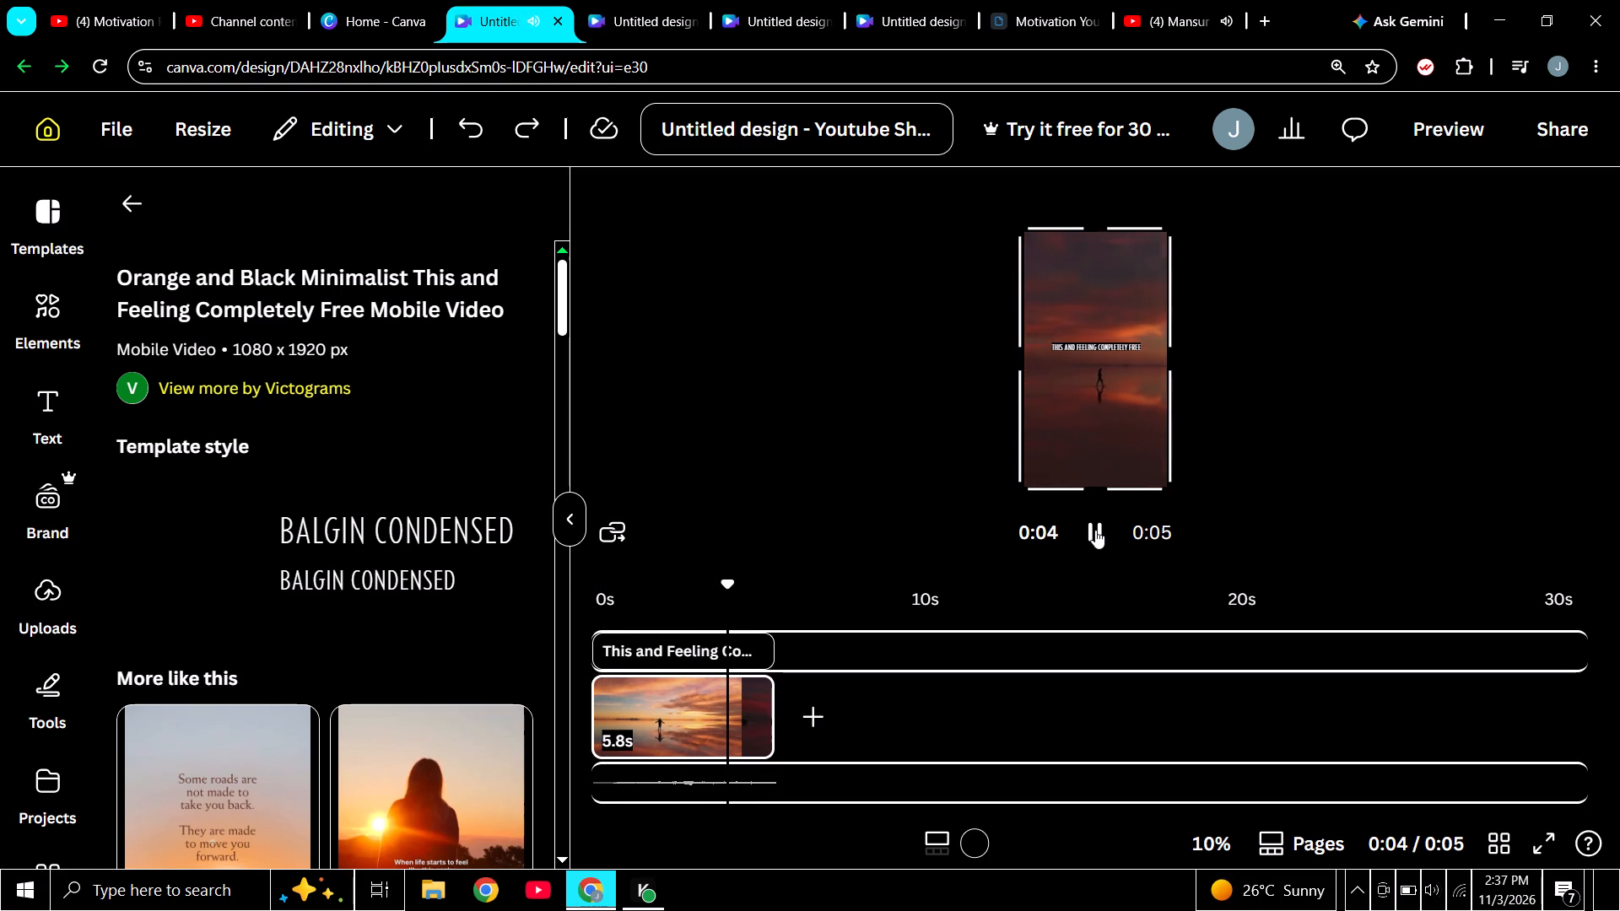
Stop the playback and add the "When Life Feels Like This Again" template after the first clip.
click(1095, 530)
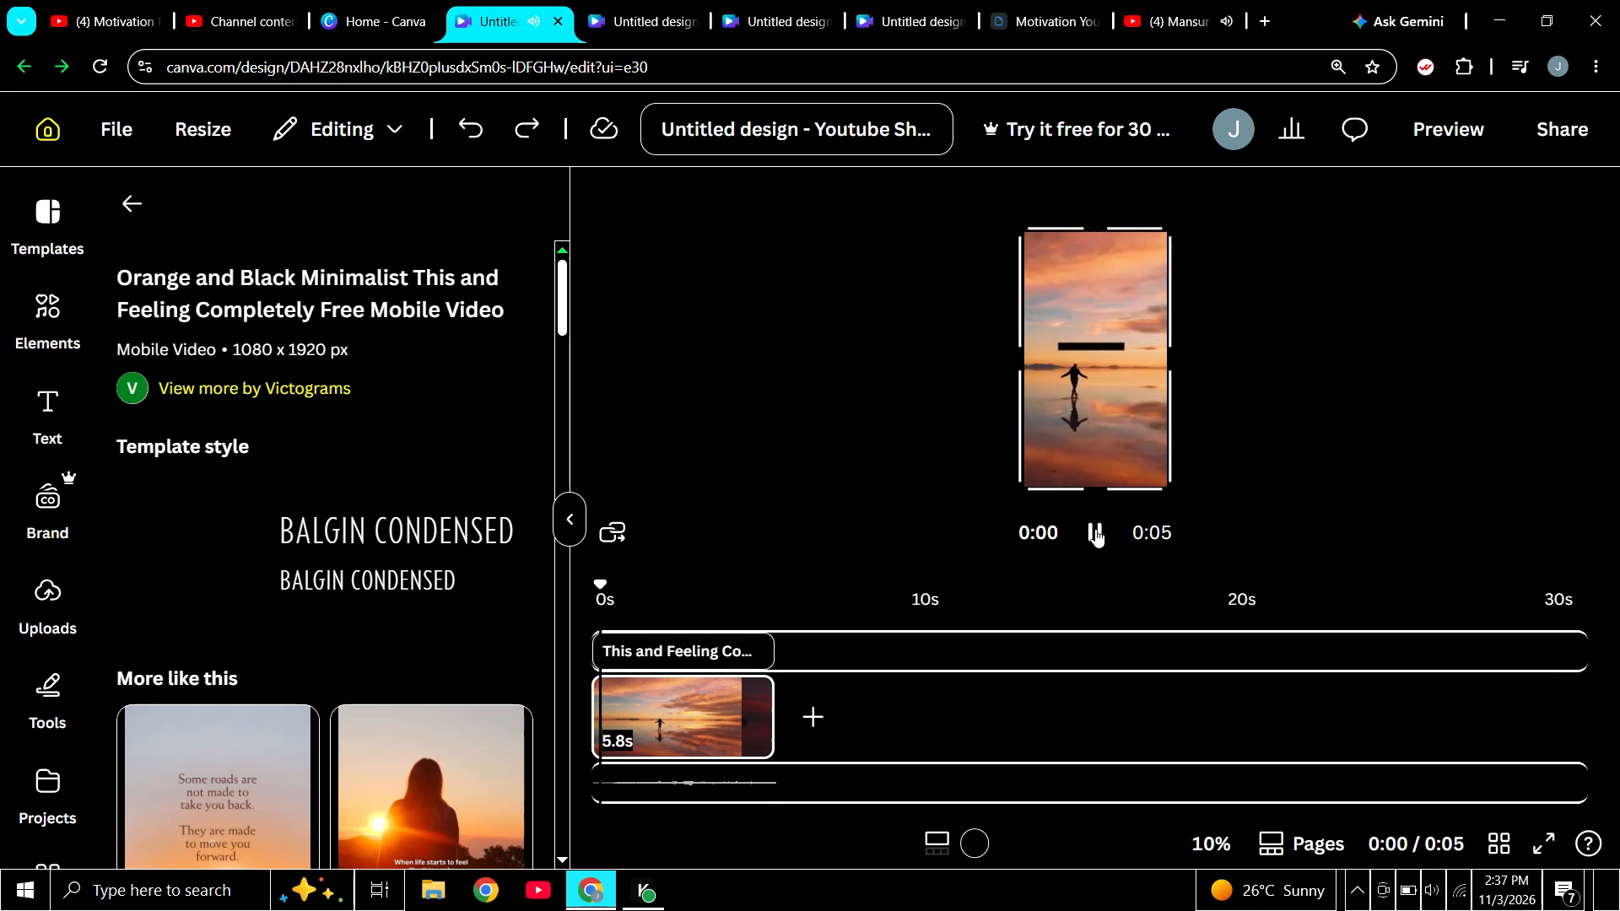
click(1096, 530)
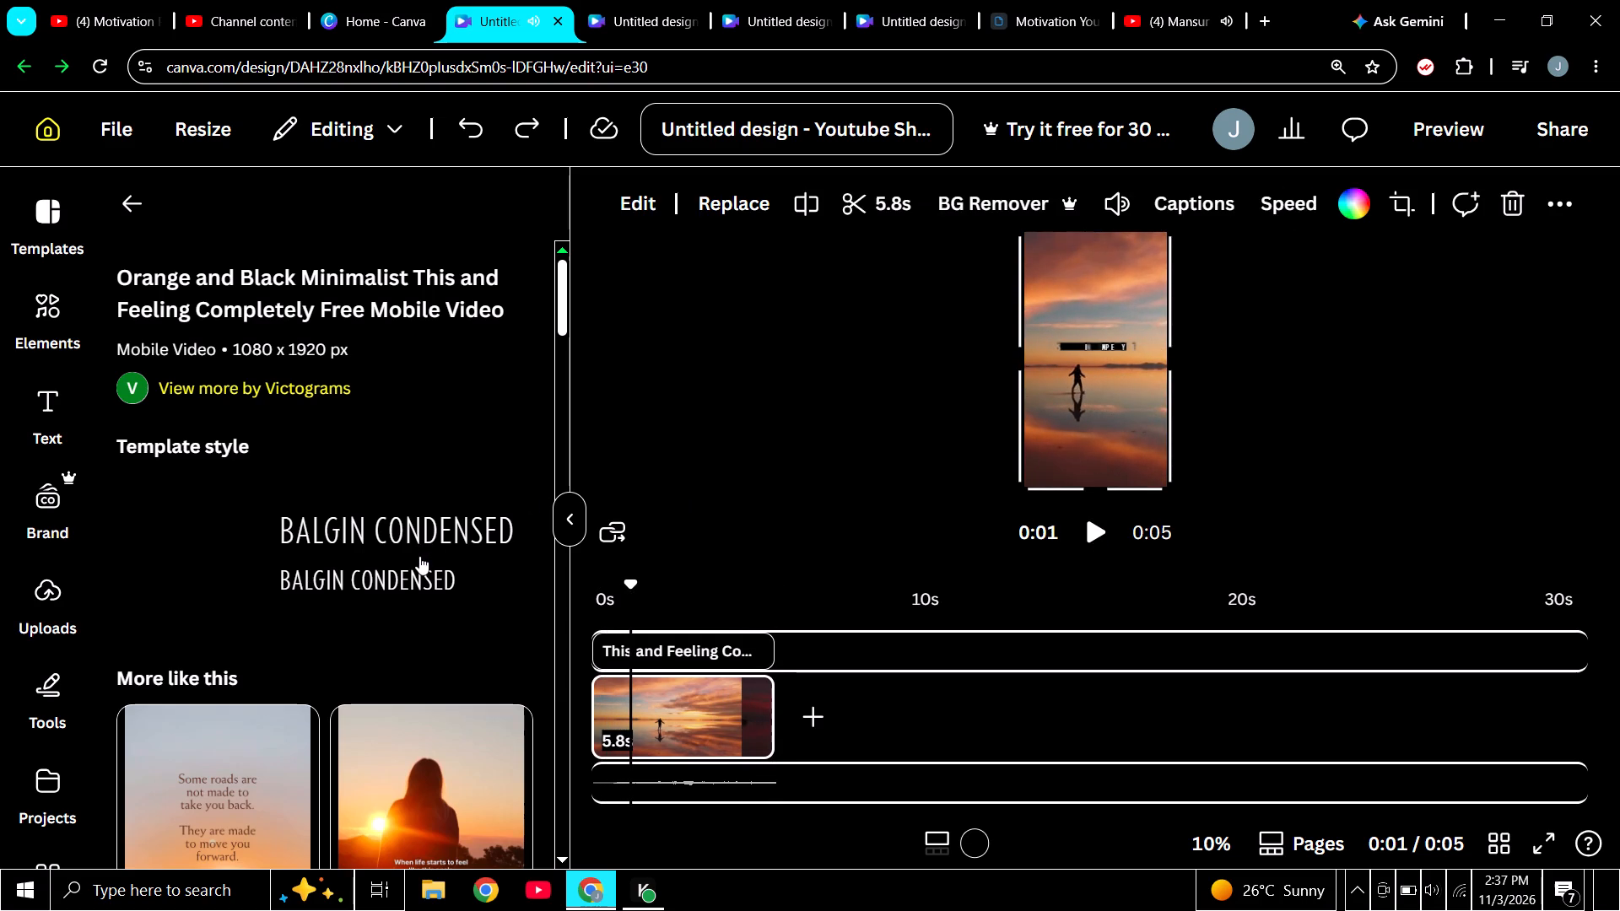
scroll(420, 528, down, 3)
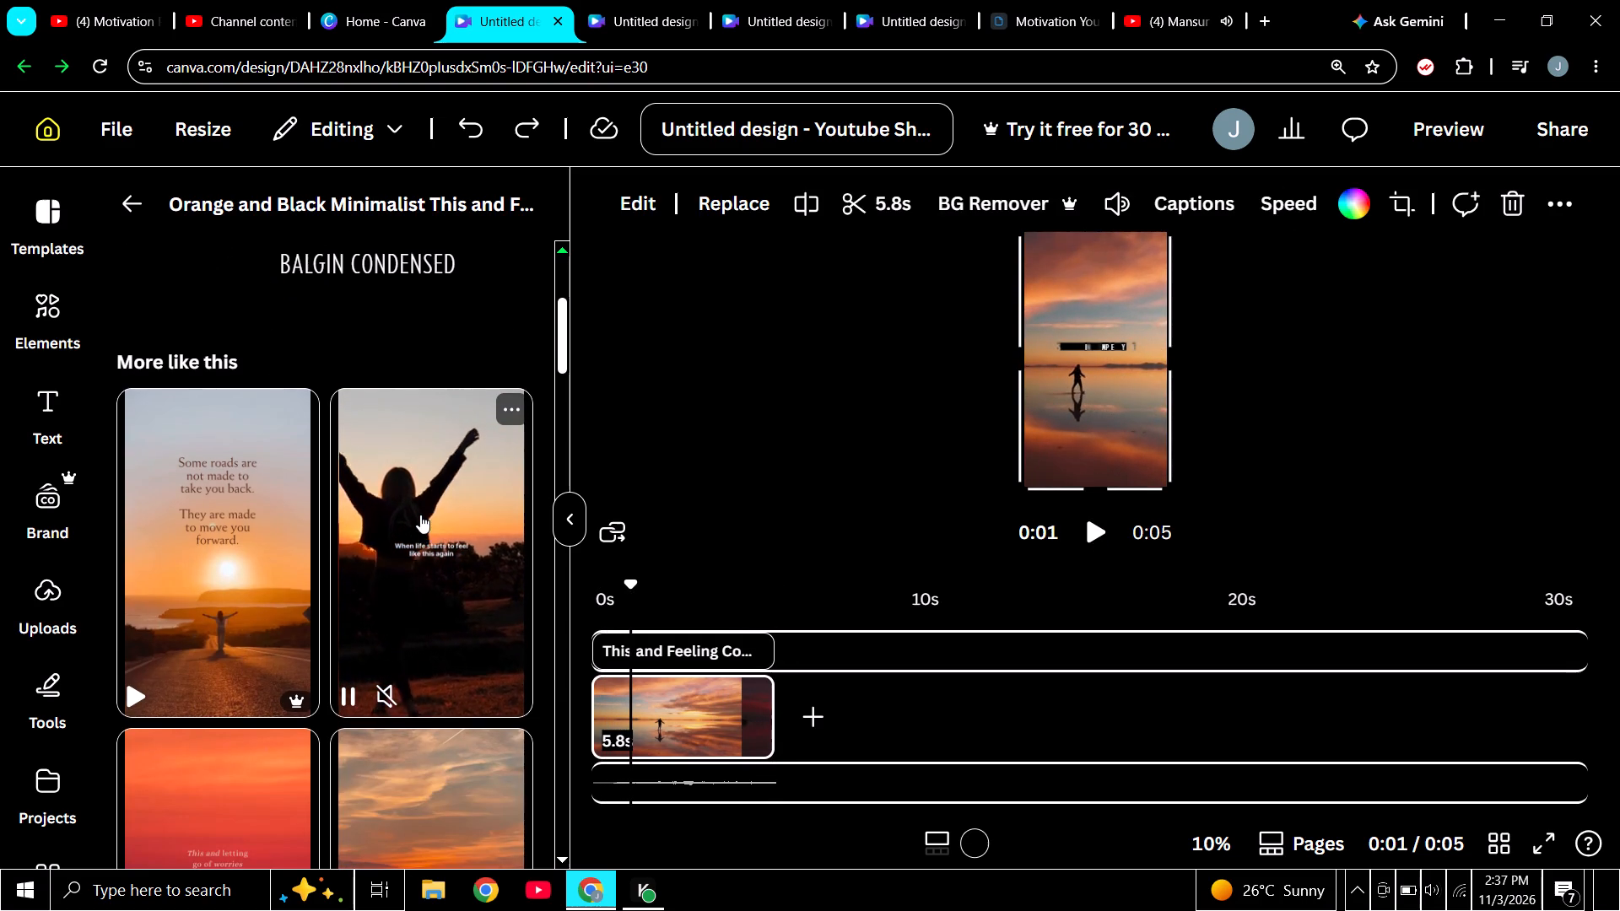
click(420, 515)
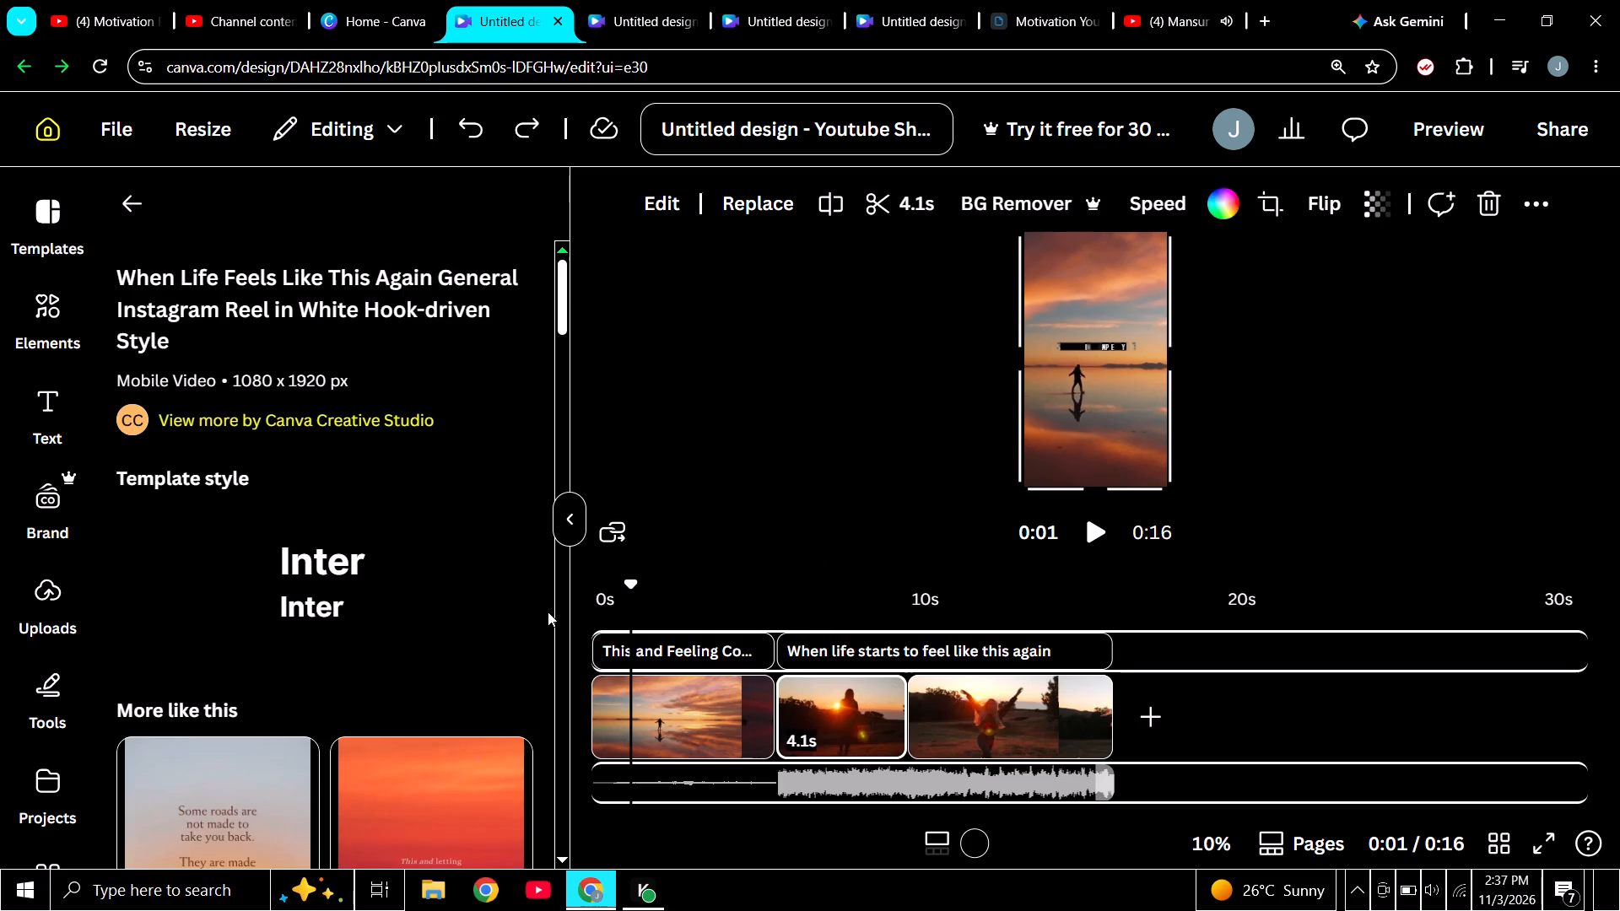
Return the playhead to the start and play the opening of the combined video.
scroll(387, 553, down, 2)
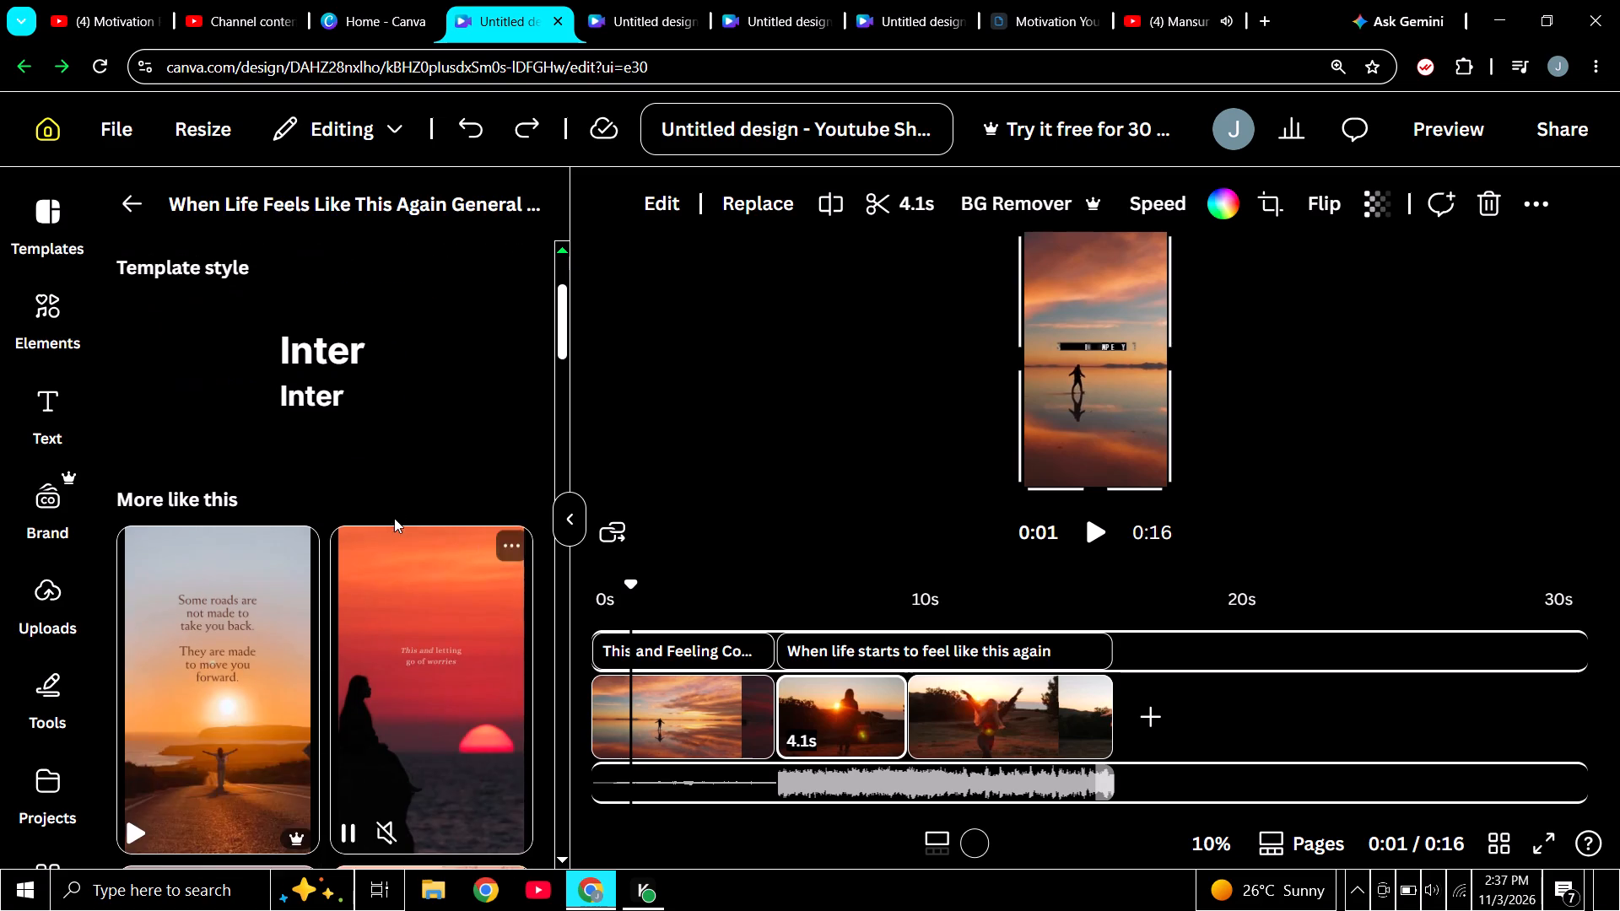
scroll(398, 498, down, 3)
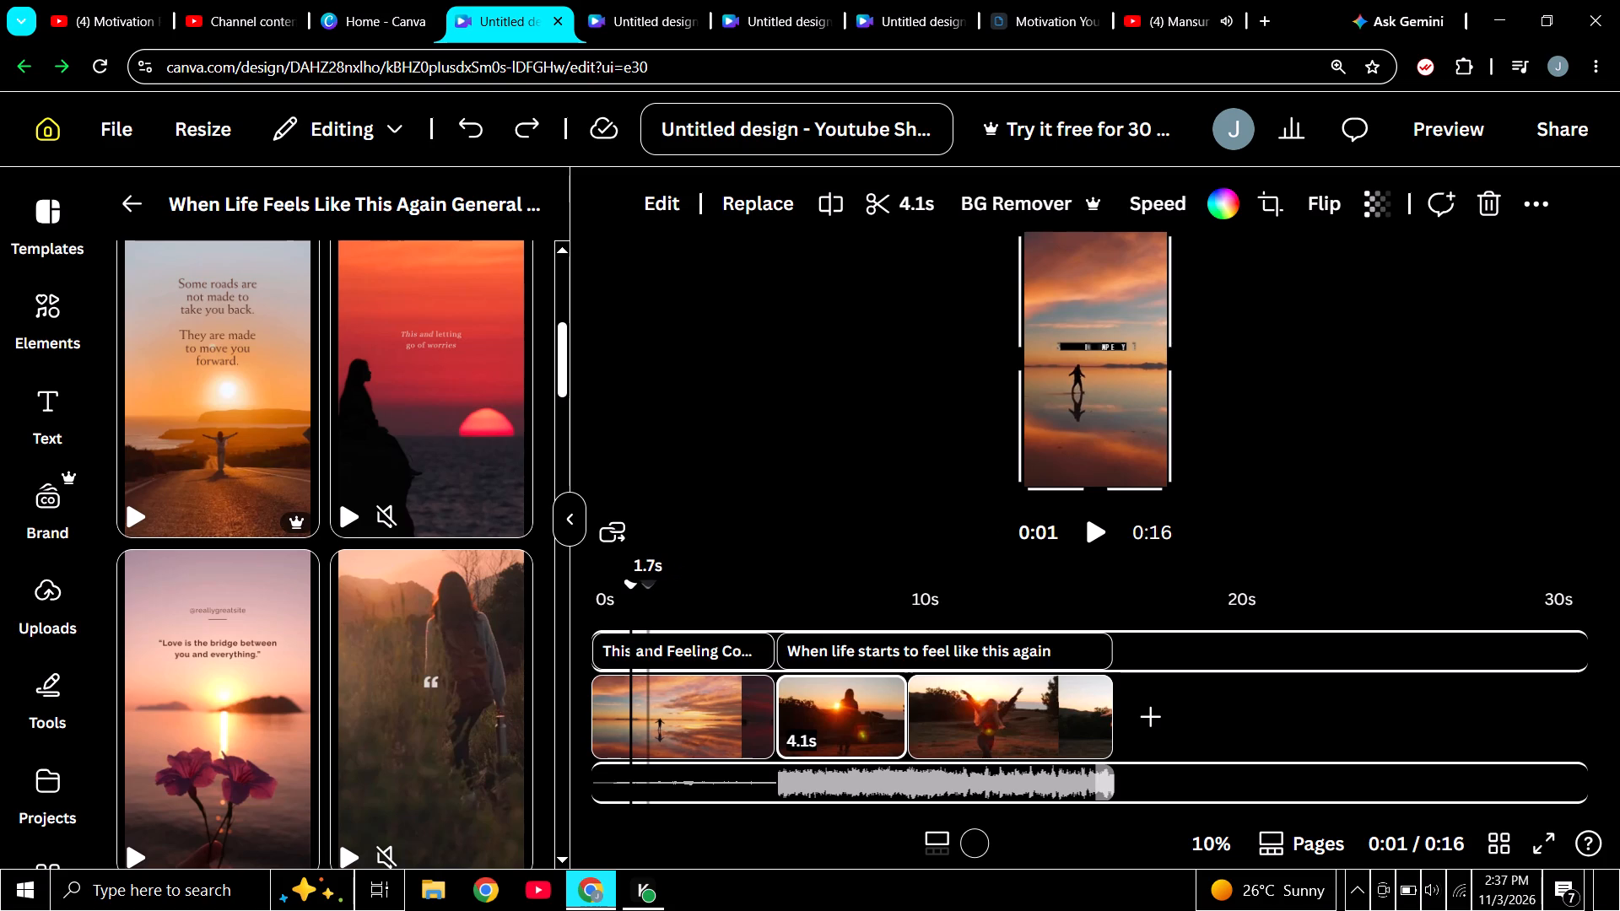
drag(631, 588, 587, 574)
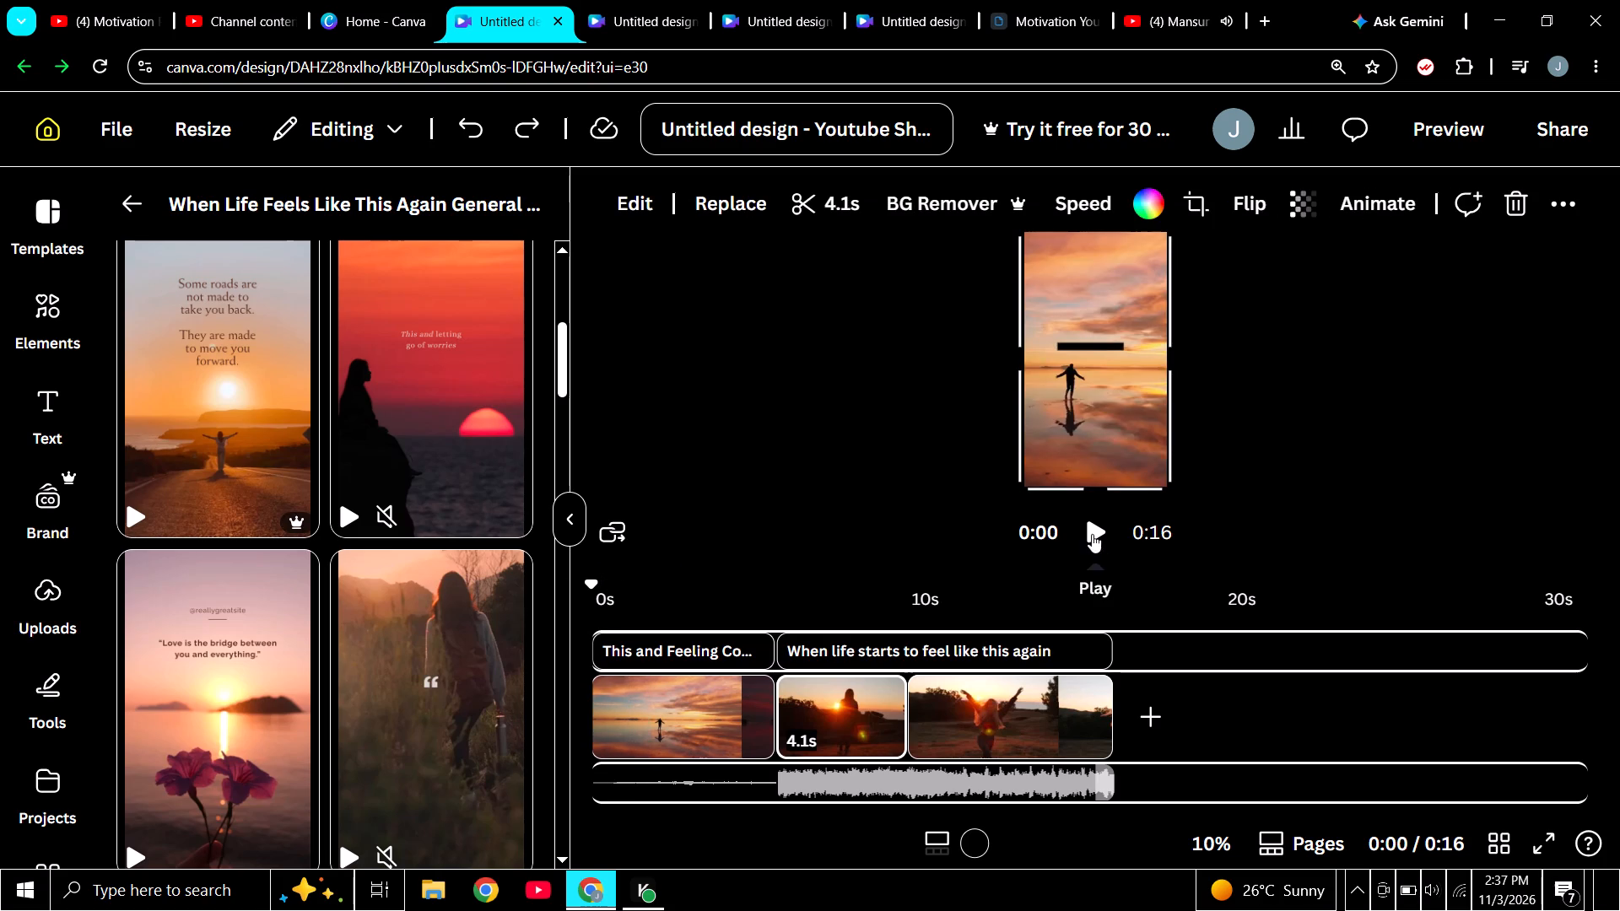
click(1089, 534)
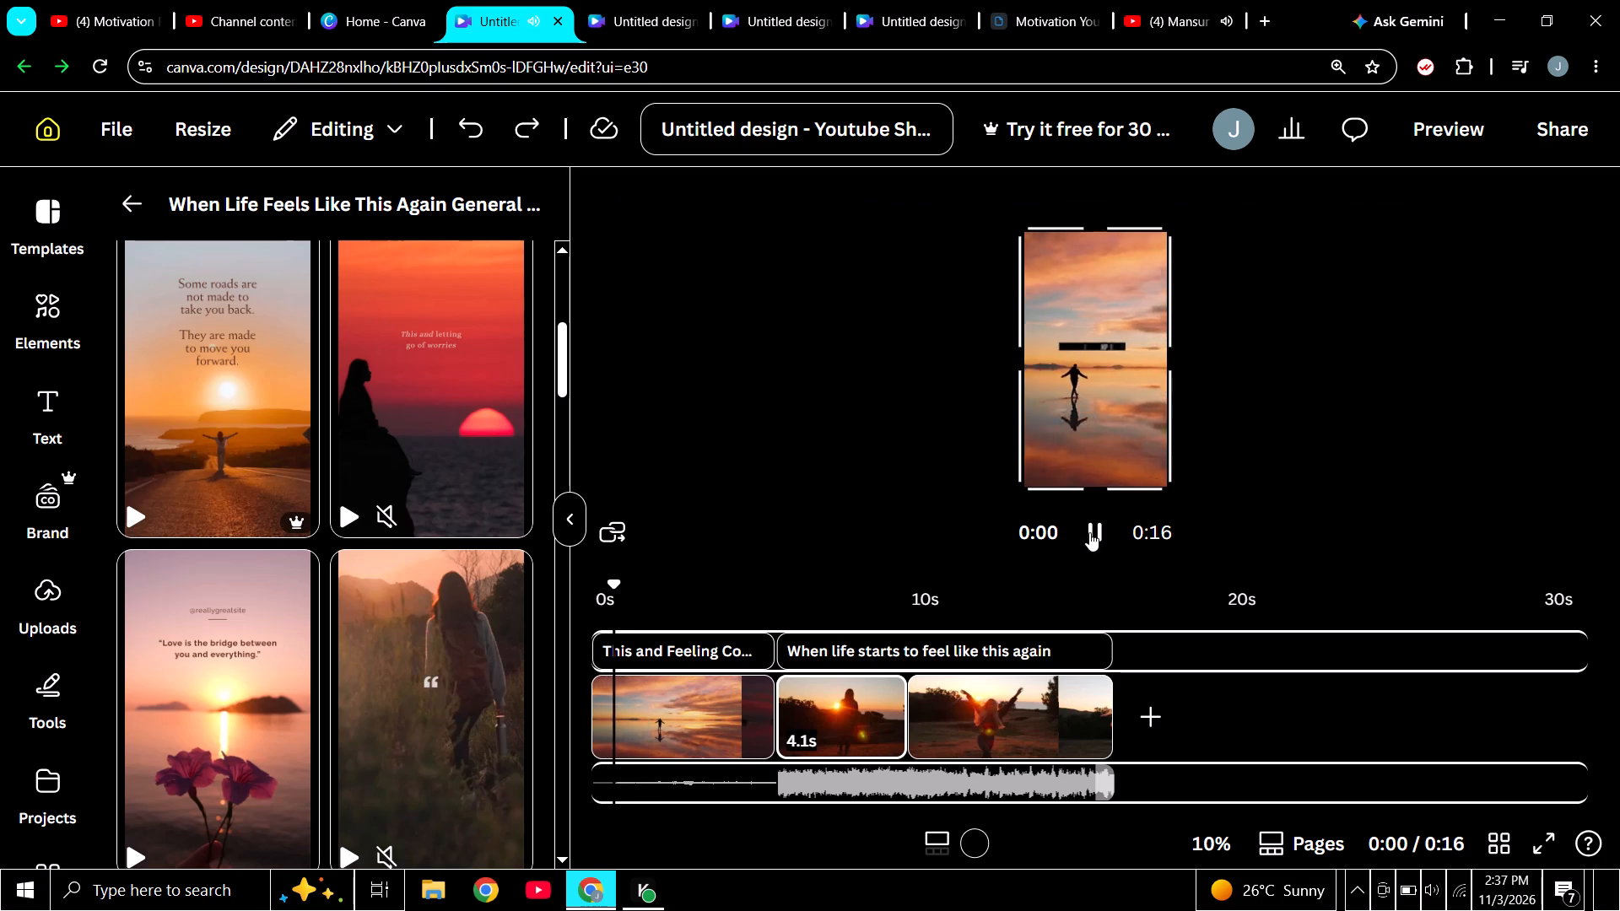
click(1089, 532)
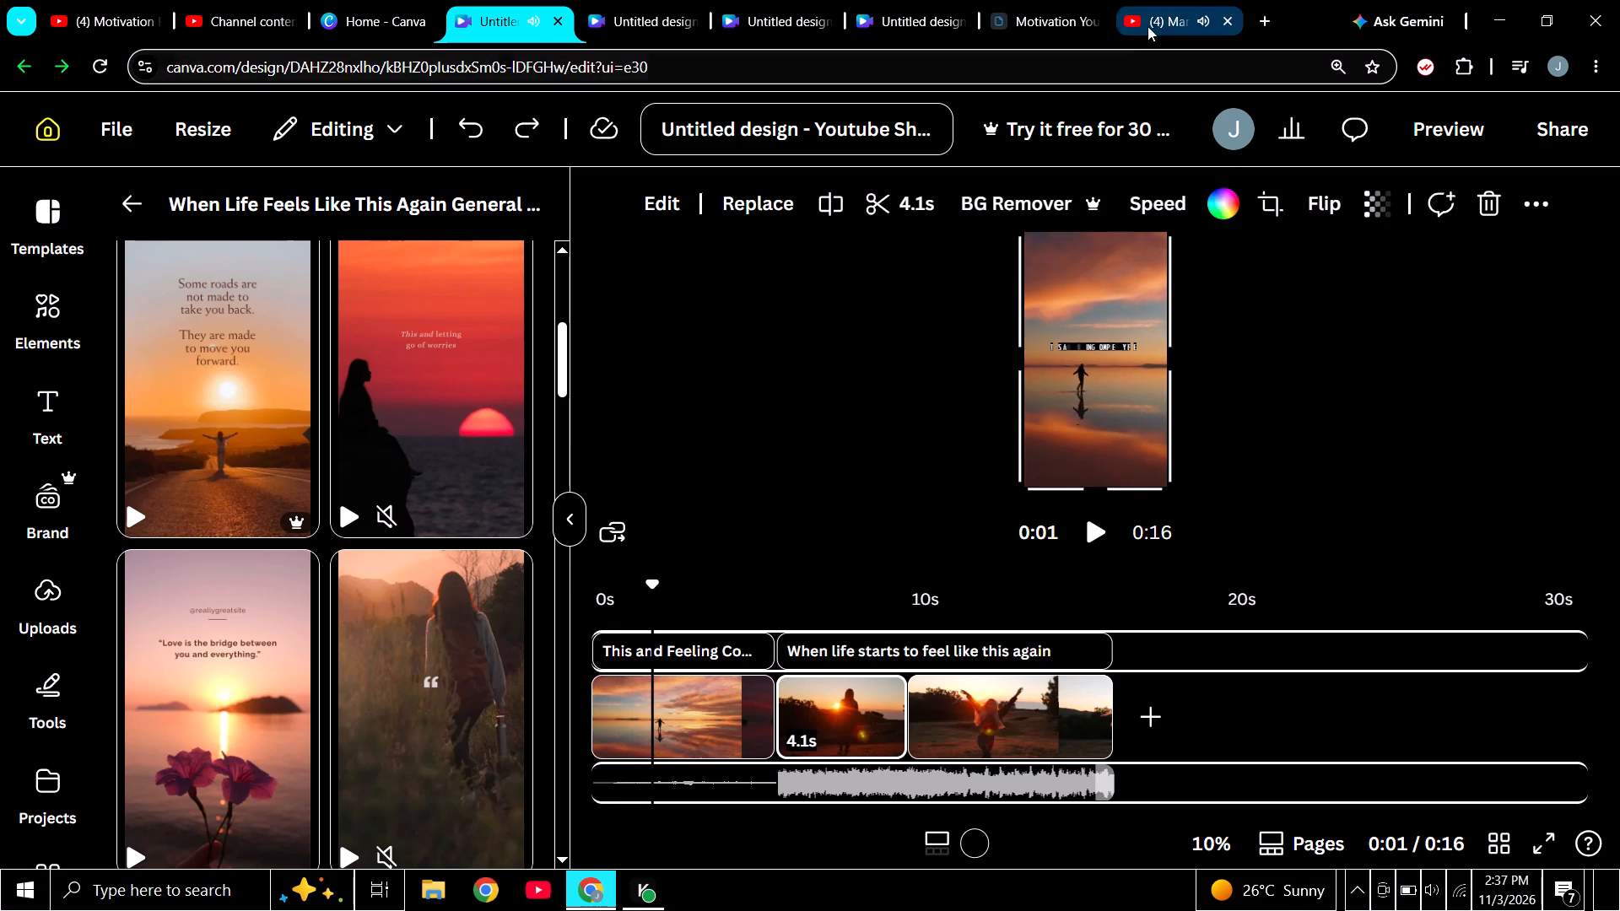
Switch to YouTube and pause the Simuka Africa music video.
click(1163, 16)
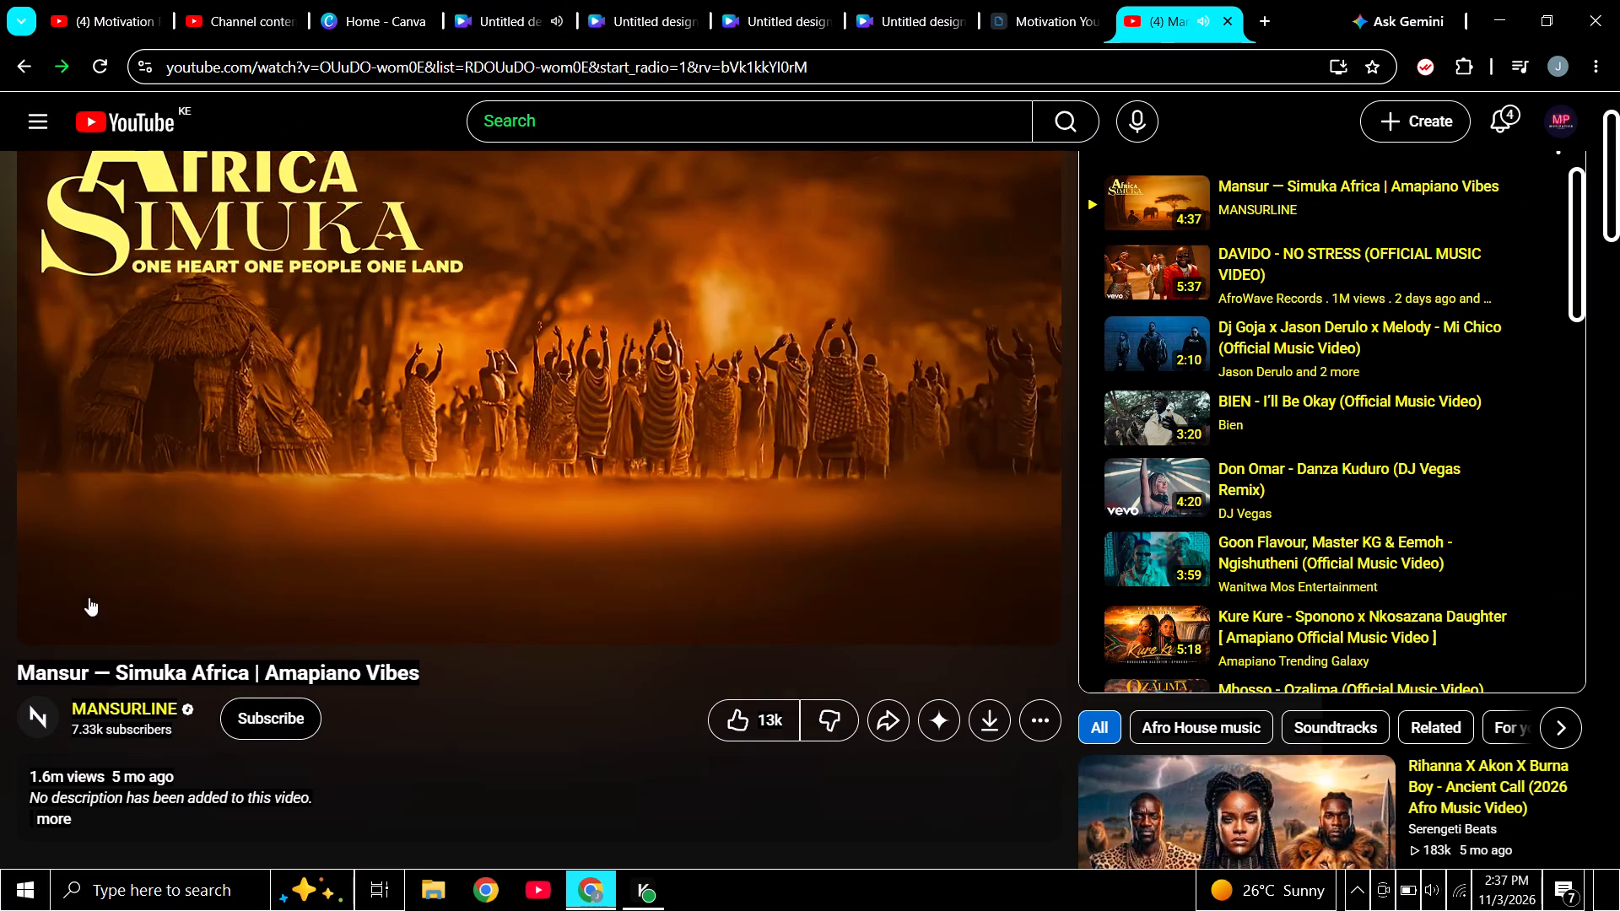
click(54, 614)
Close the extra Canva design containing the sunset and calendar clips, then return to the design with the two sunset templates.
click(655, 16)
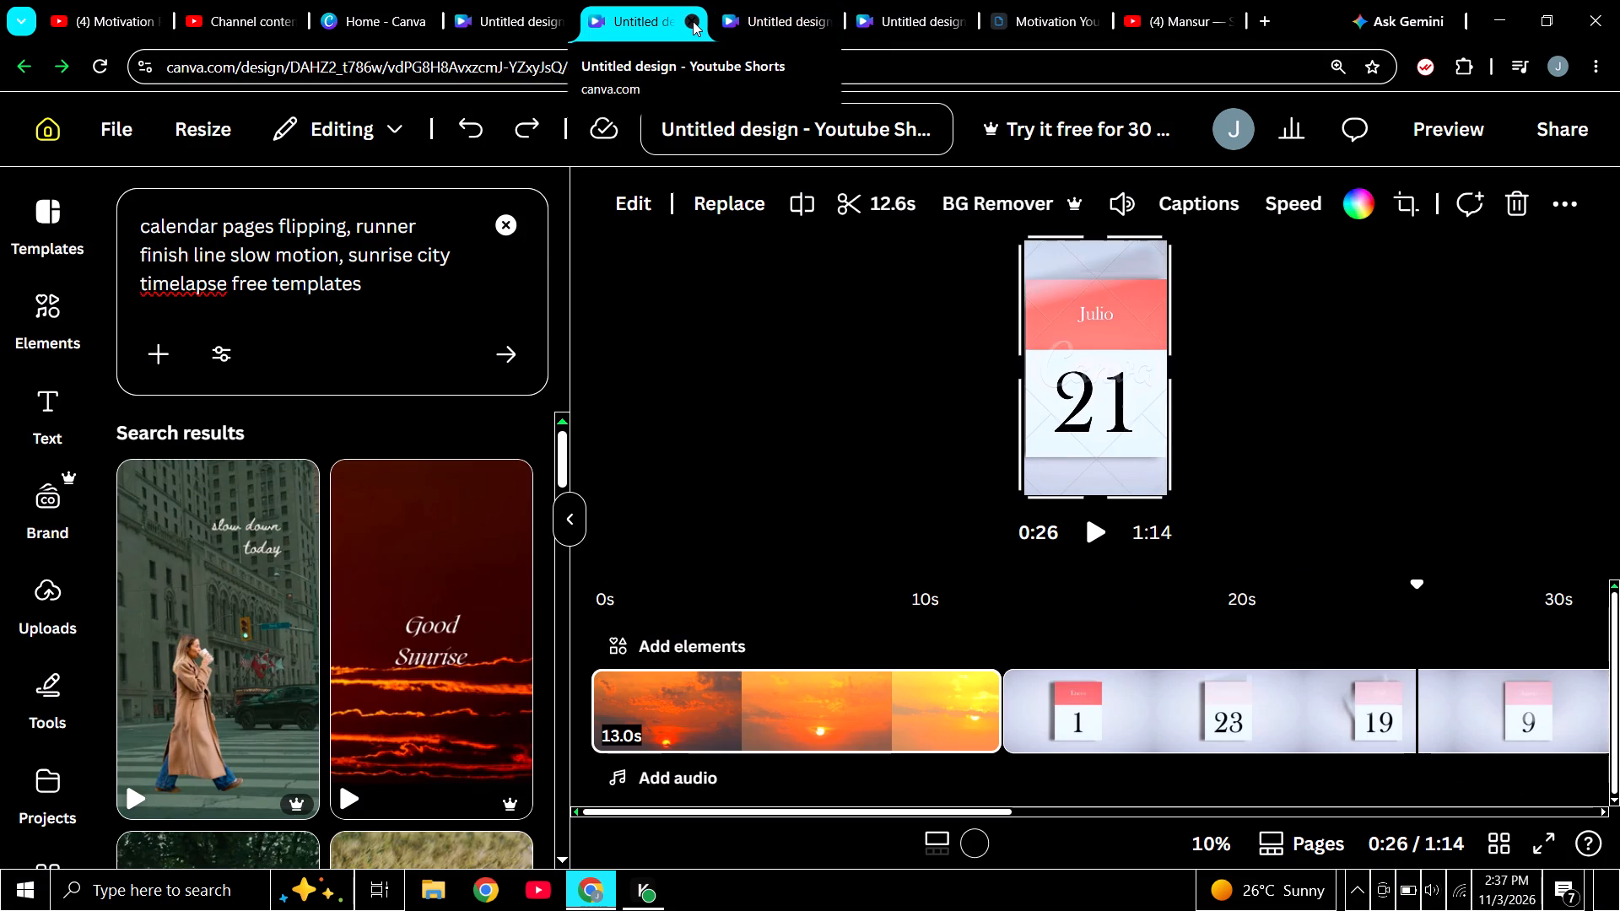
click(505, 16)
click(620, 17)
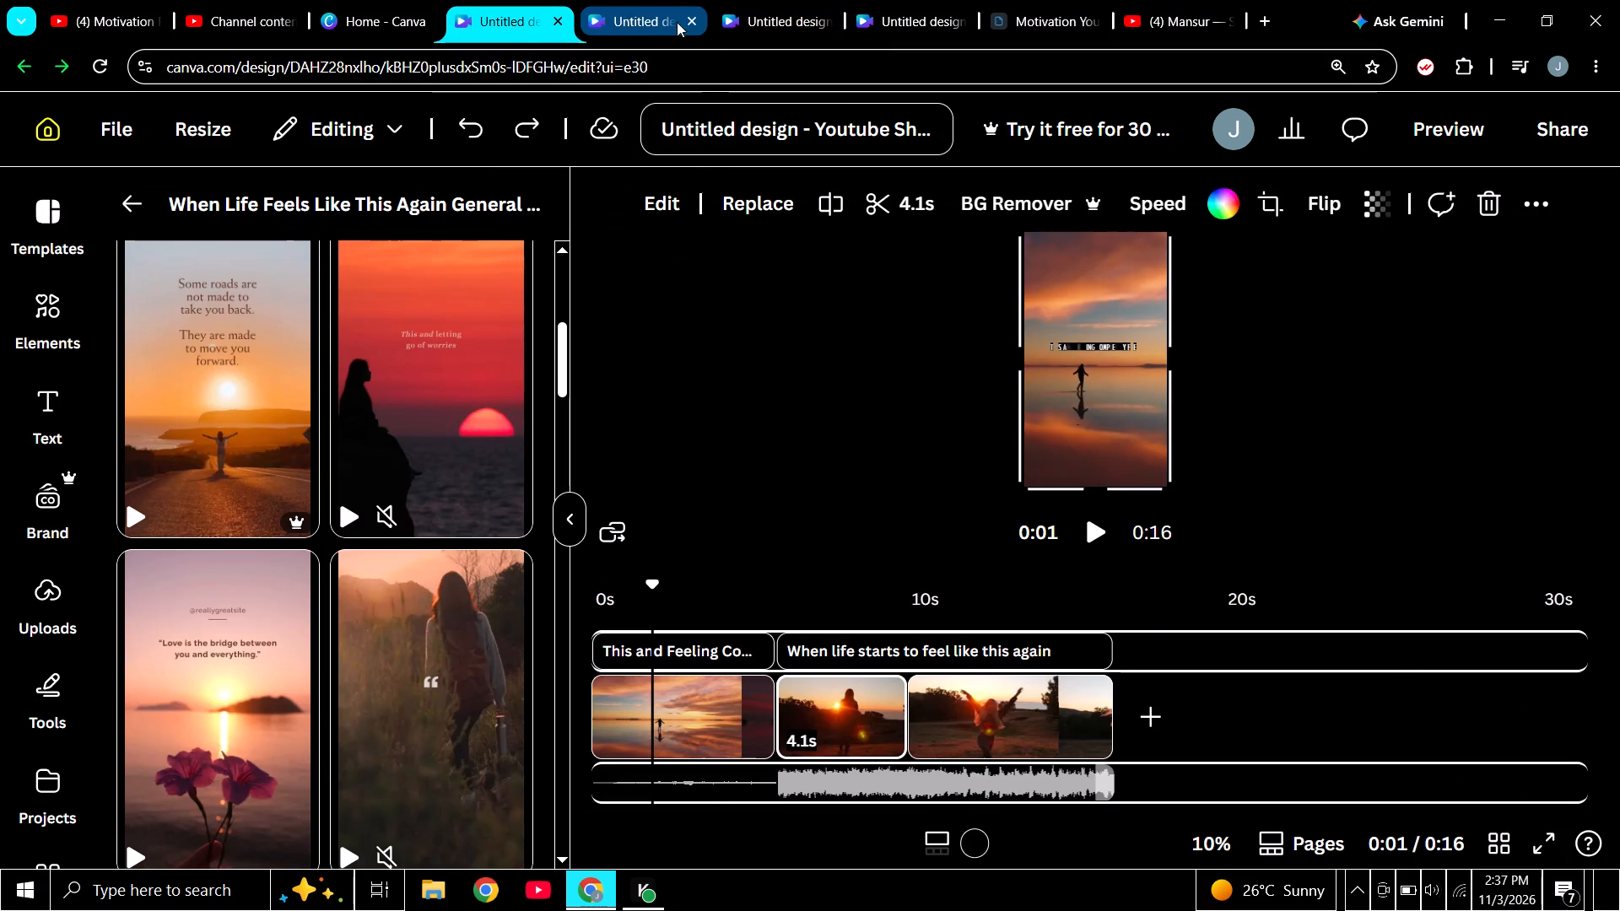
click(696, 23)
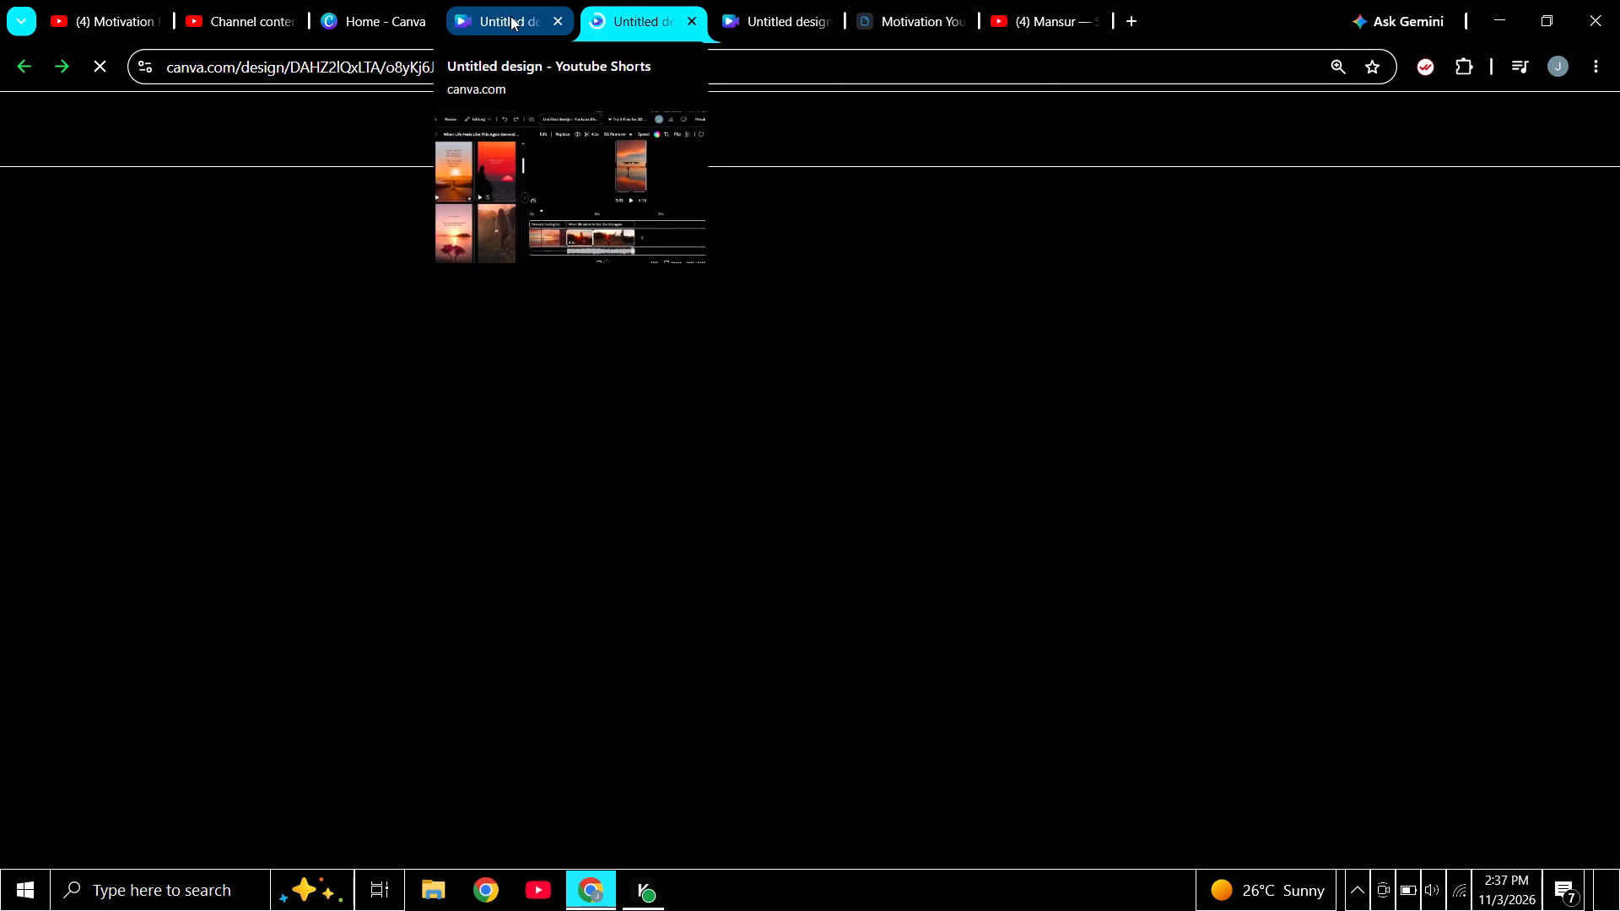
click(510, 16)
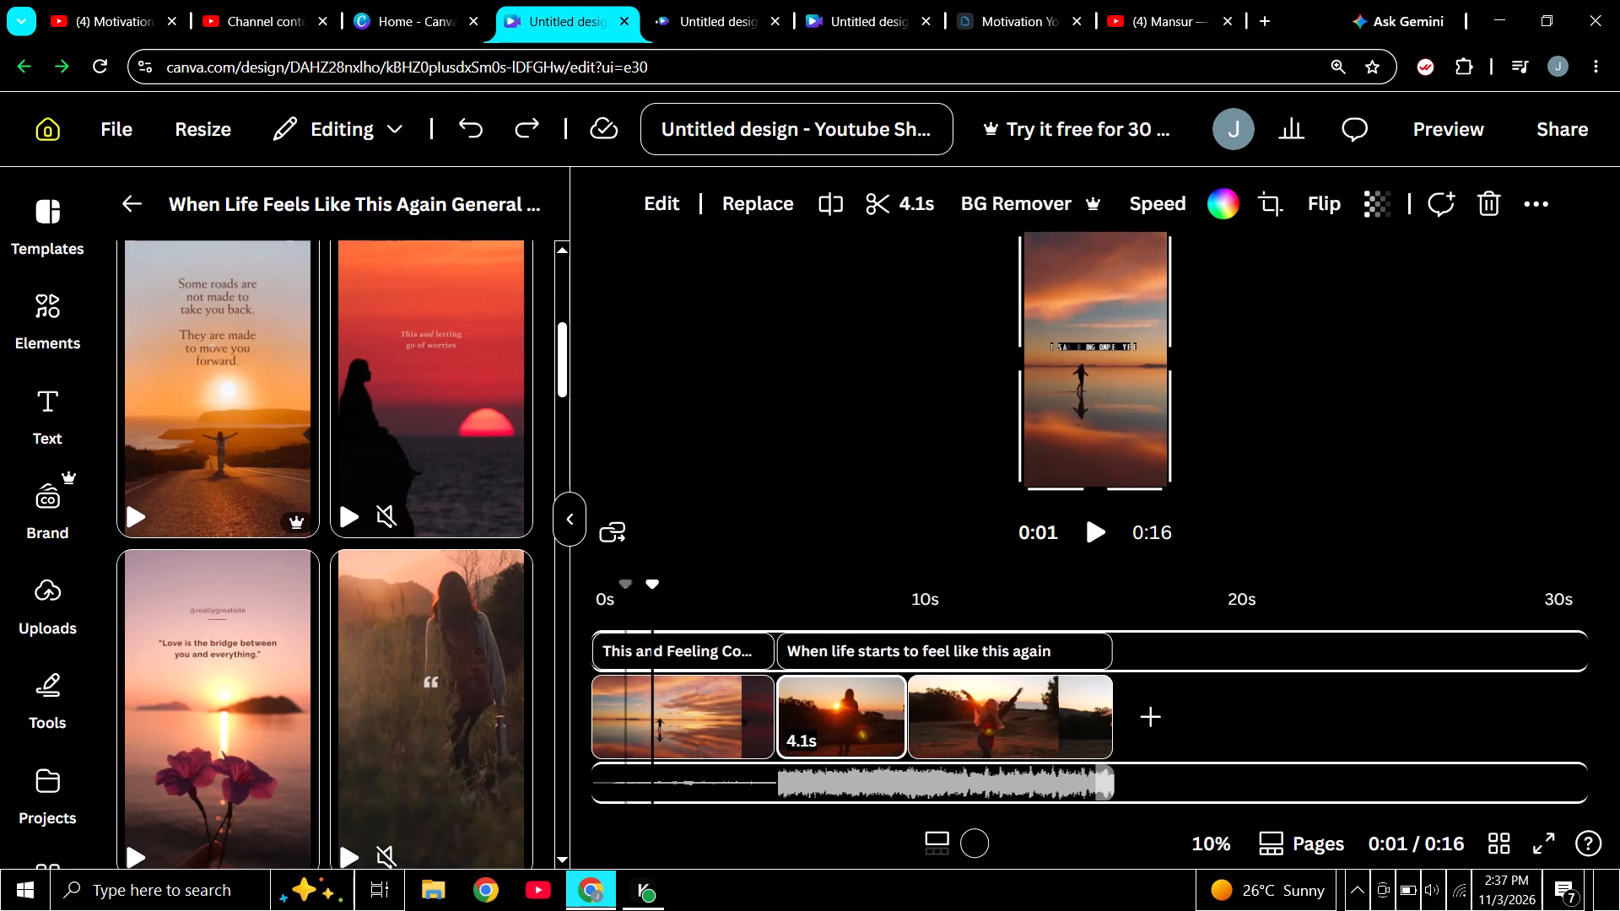
Play the two combined templates through to the end of the video.
drag(649, 578, 598, 587)
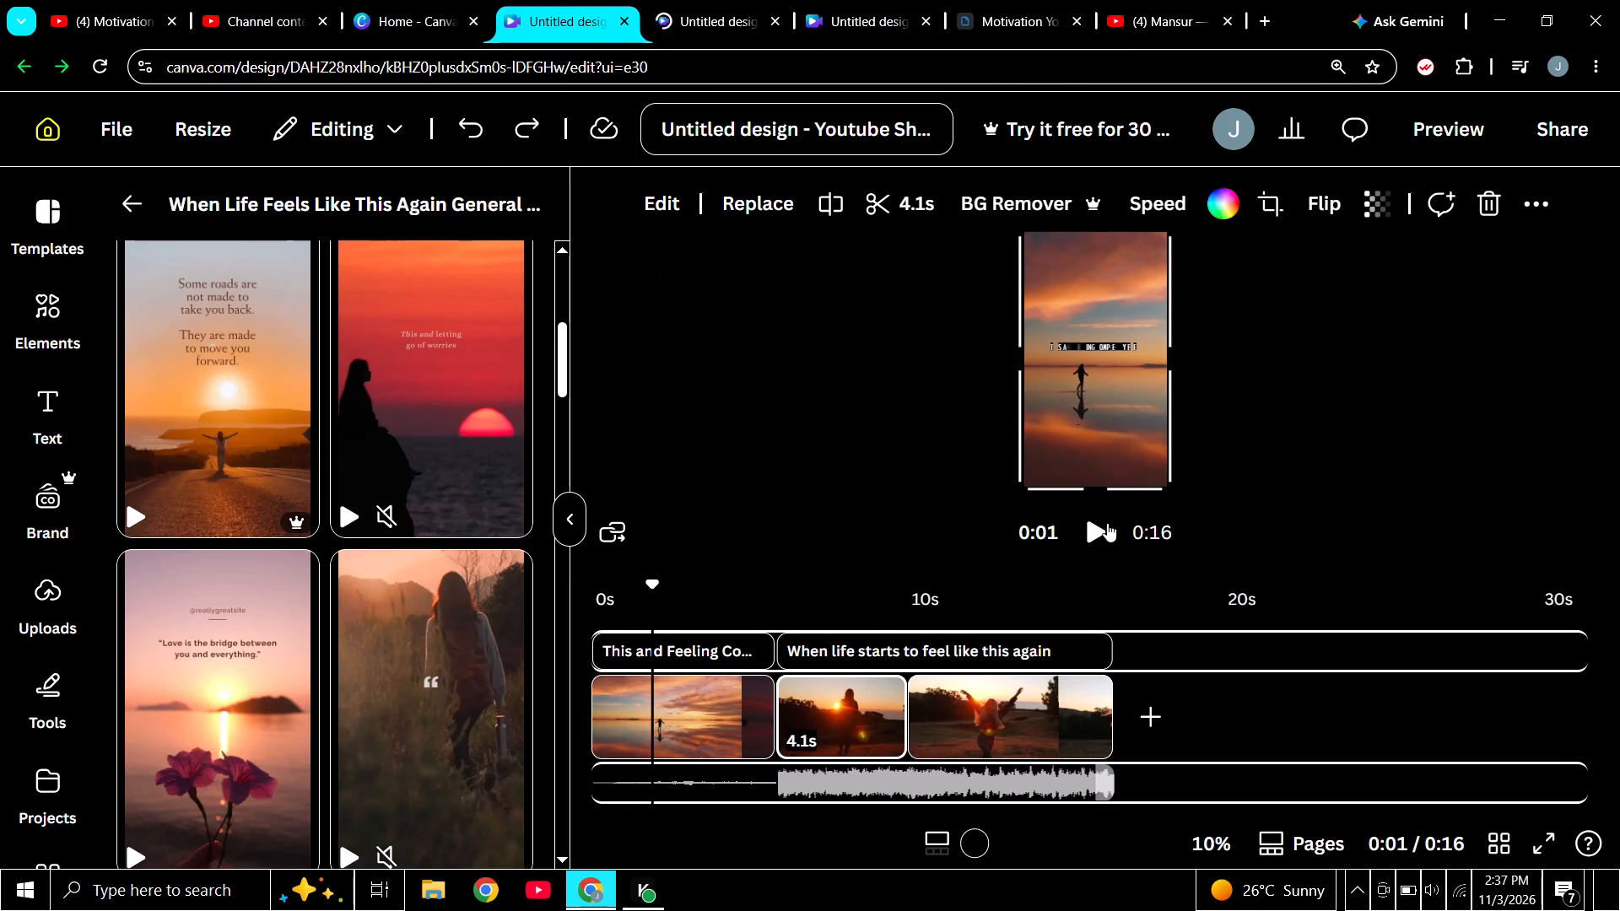
click(1099, 526)
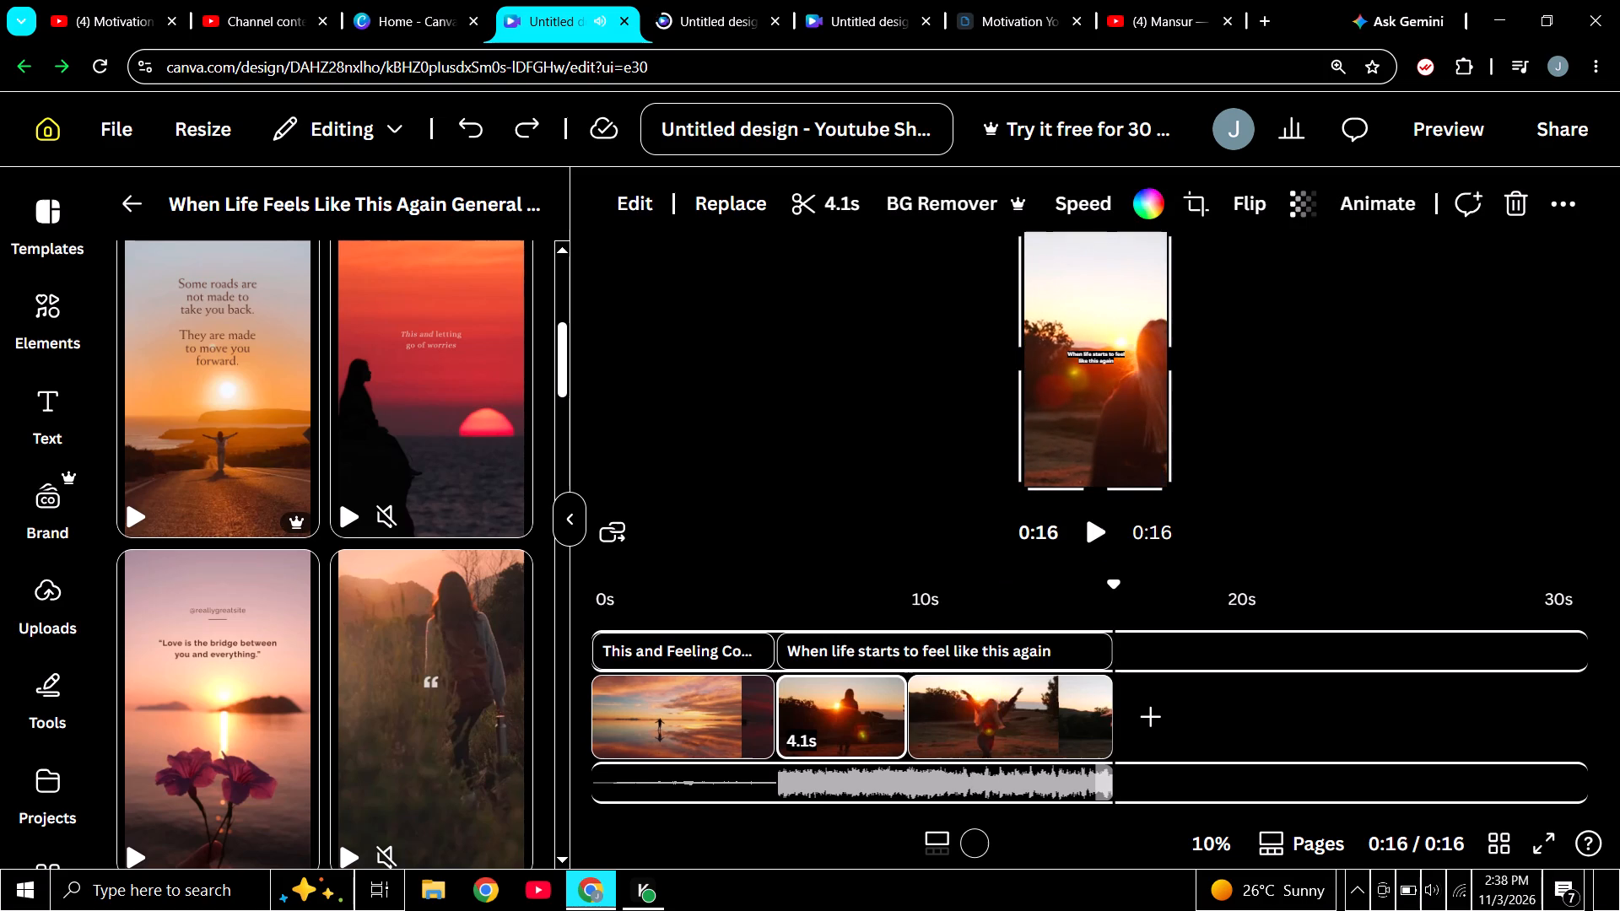
Add the "Brown Simple Adventure Quote TikTok Video" template at the end of the timeline.
scroll(456, 650, down, 2)
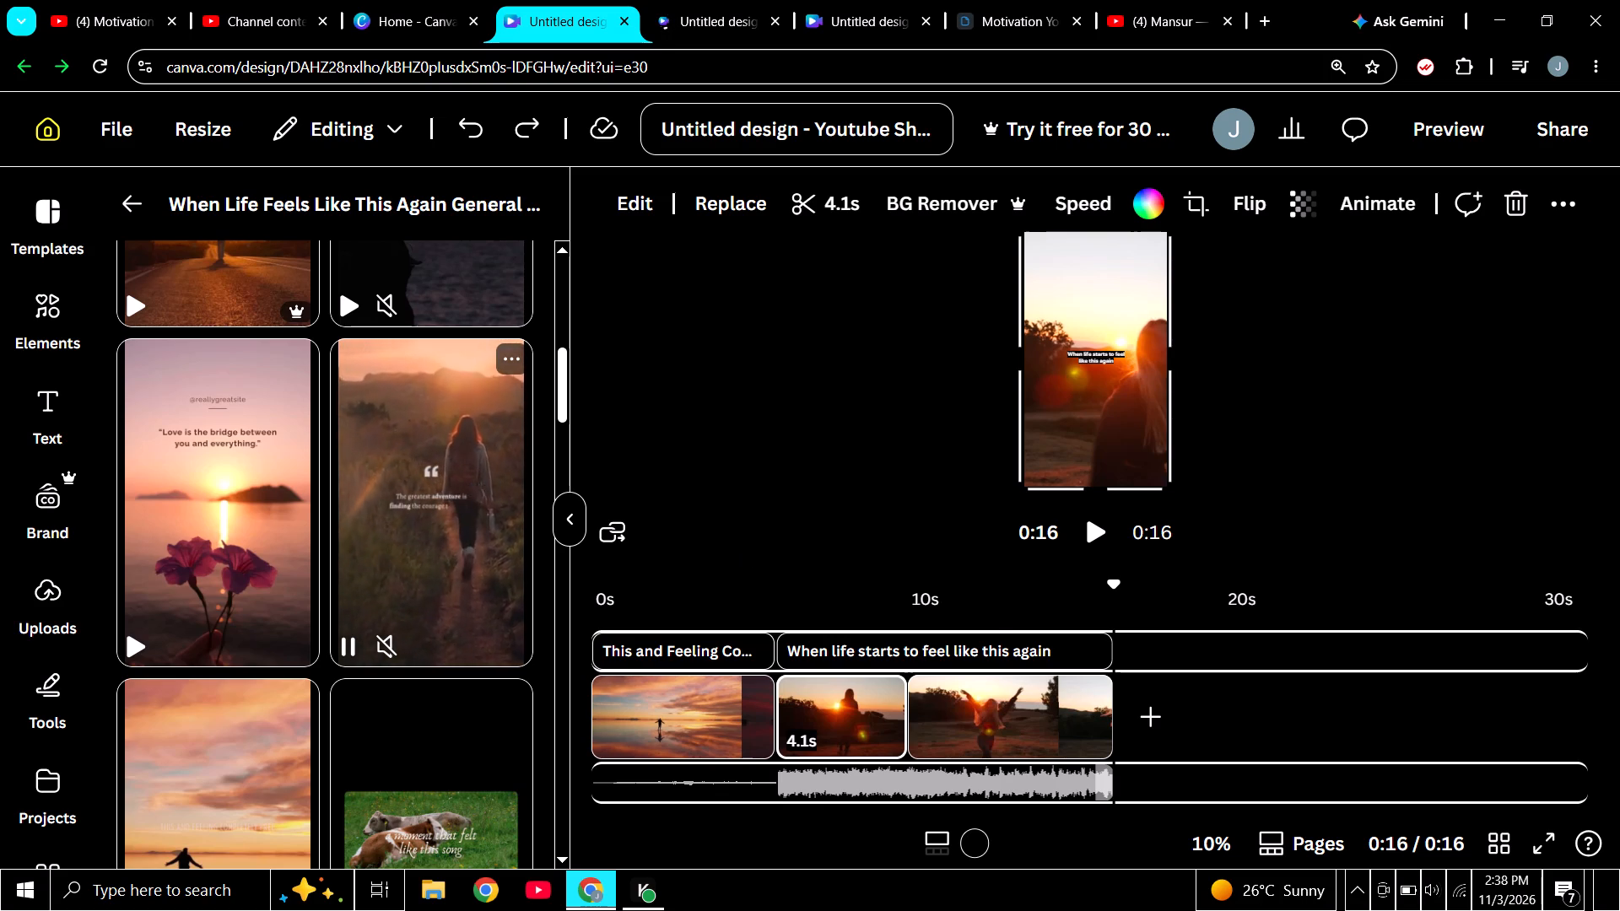
click(1155, 714)
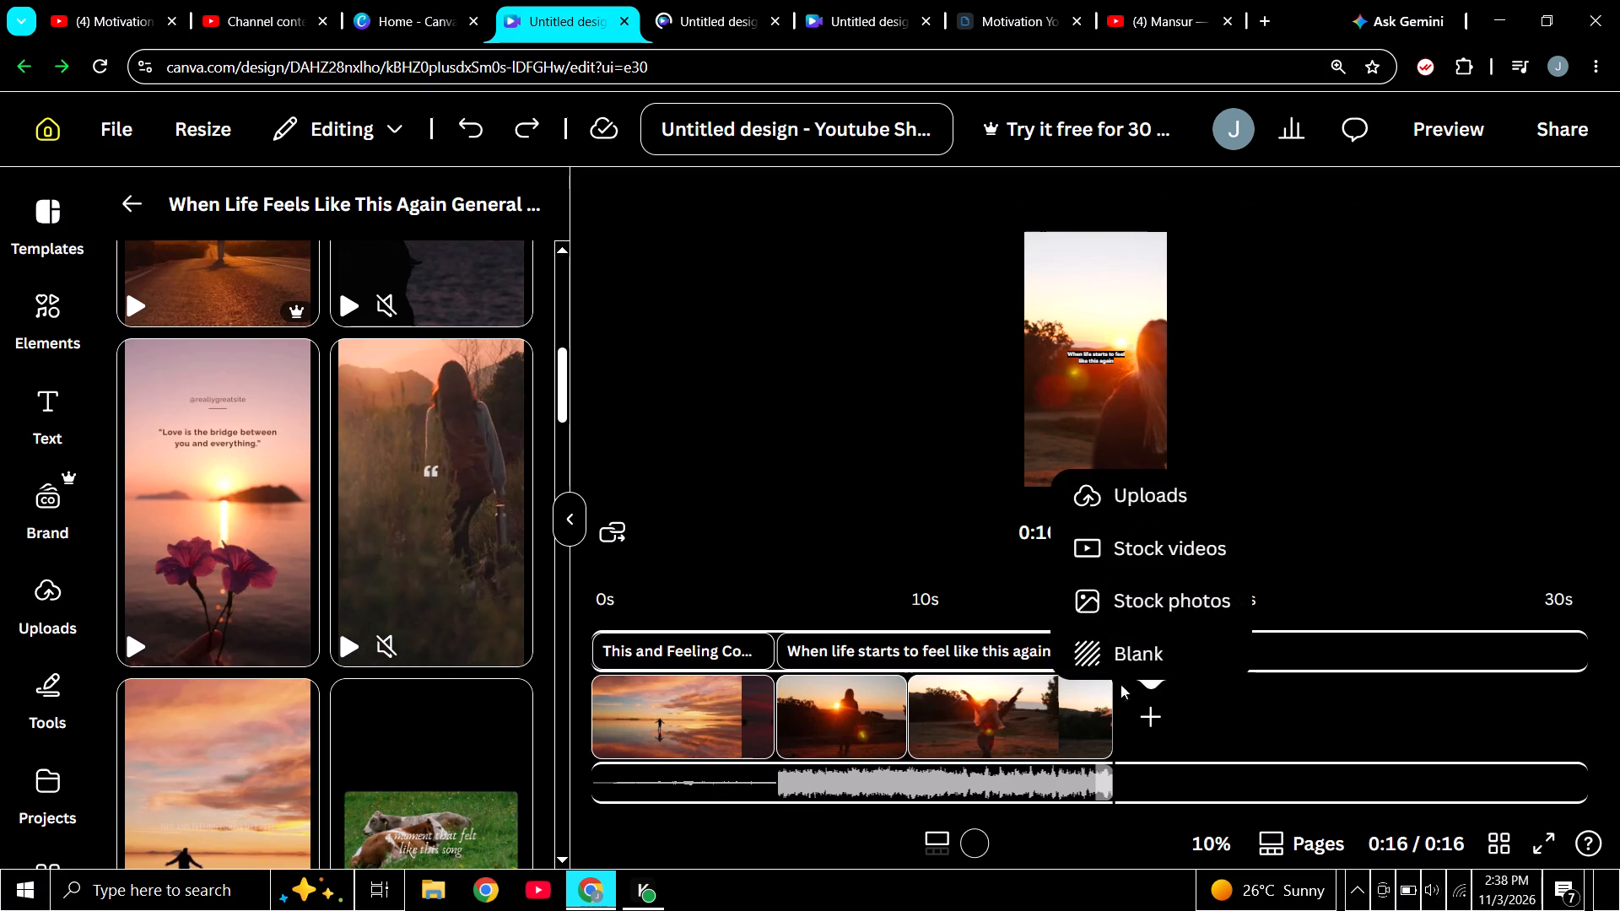
click(443, 498)
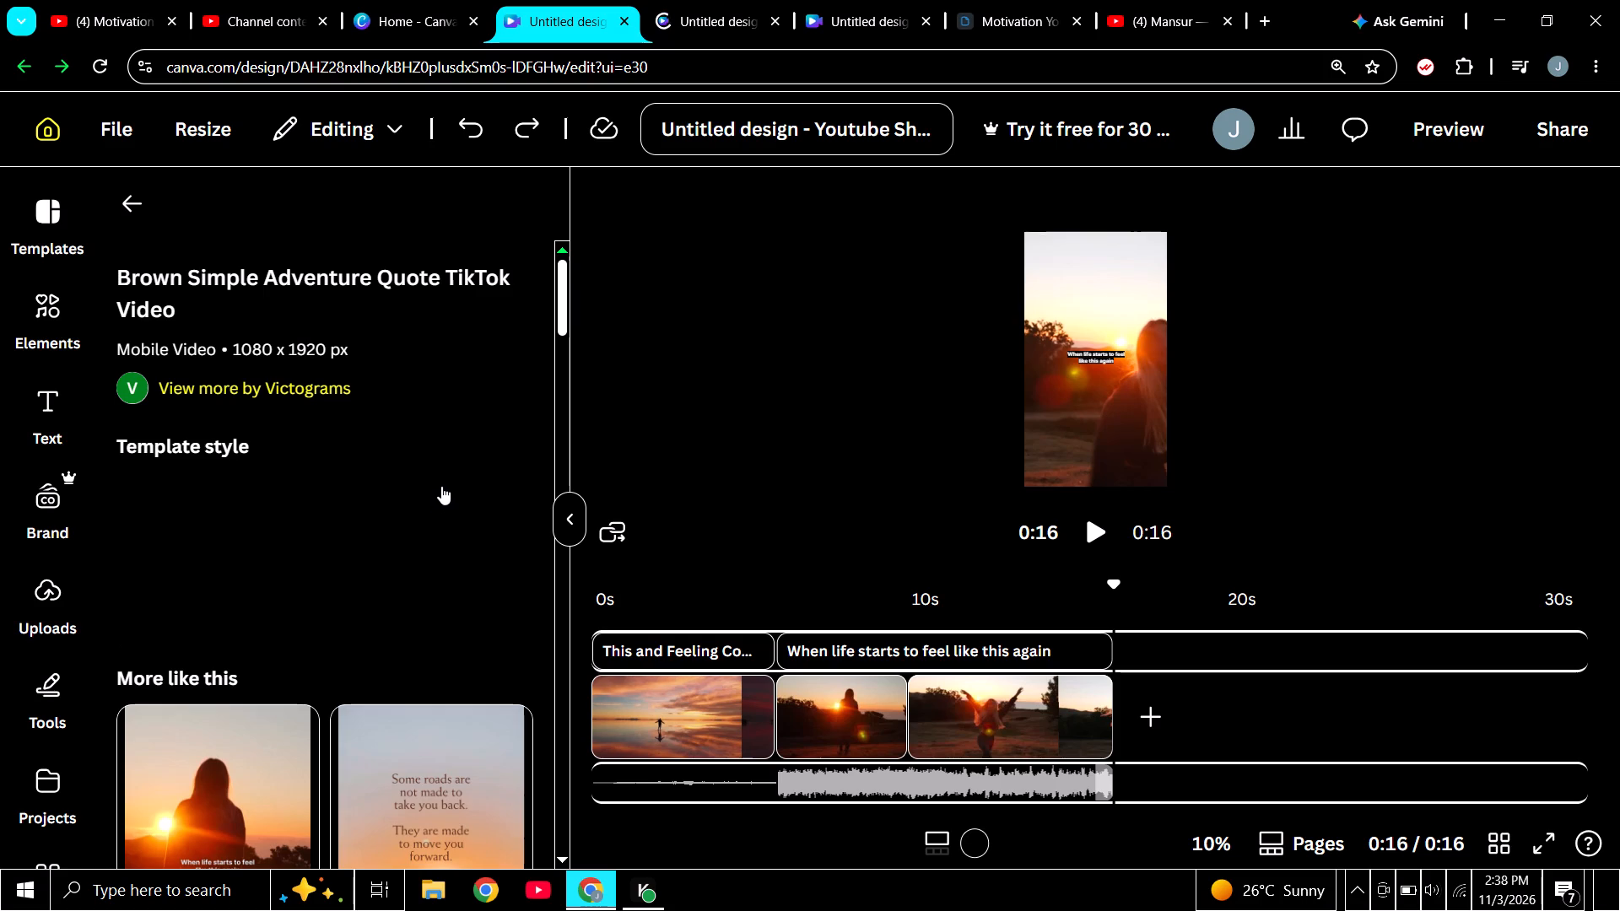
scroll(489, 421, down, 4)
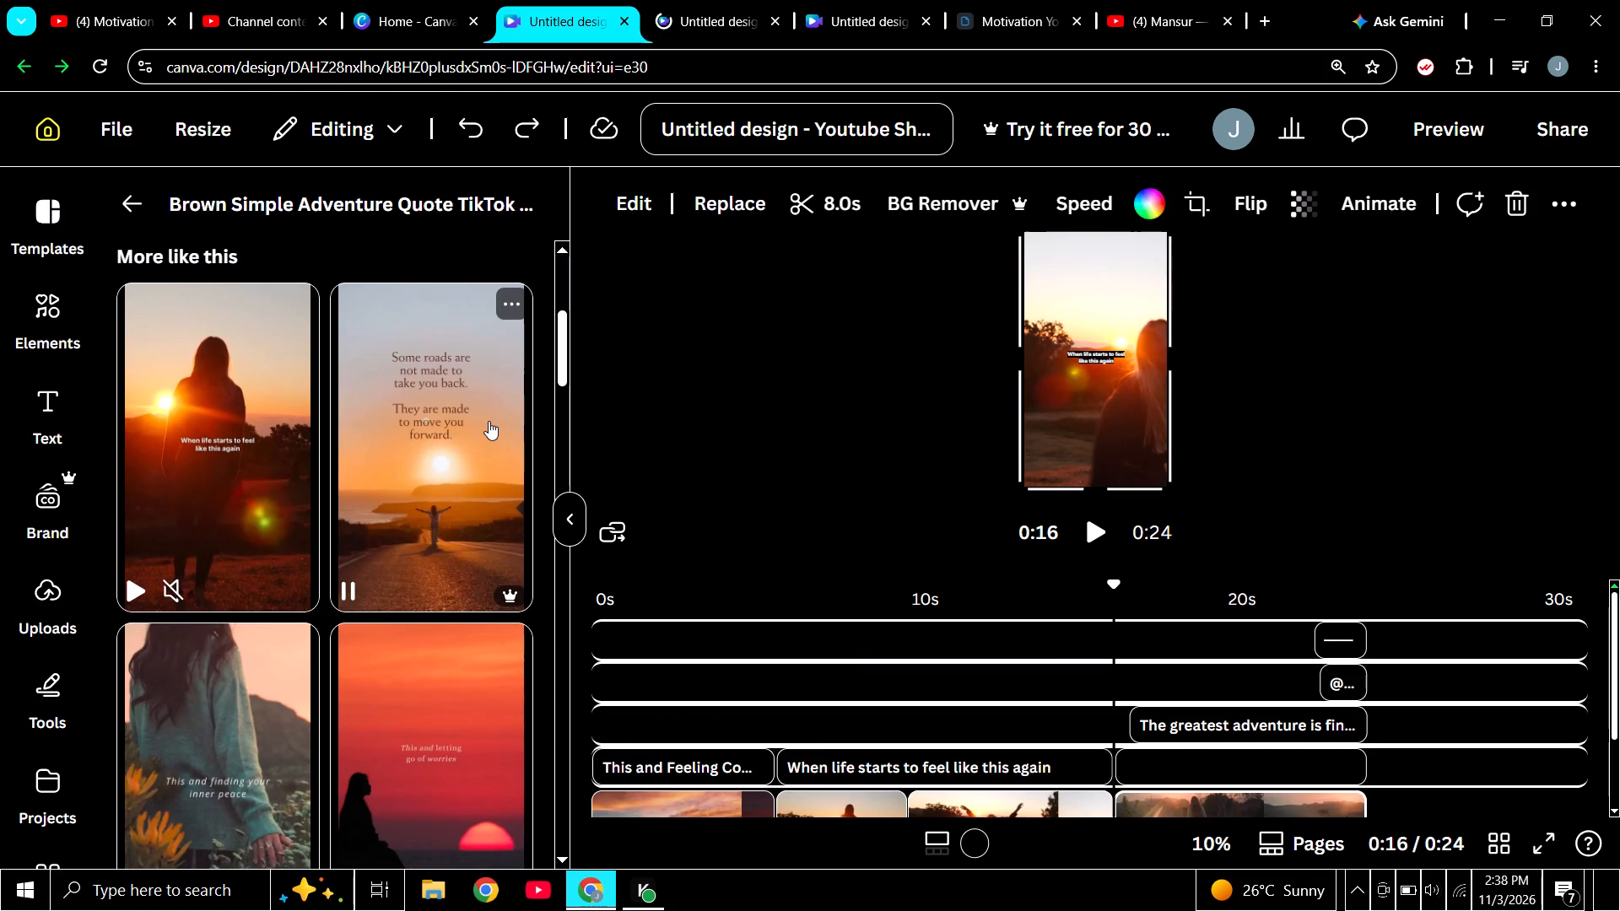
scroll(489, 421, down, 2)
scroll(1208, 617, down, 3)
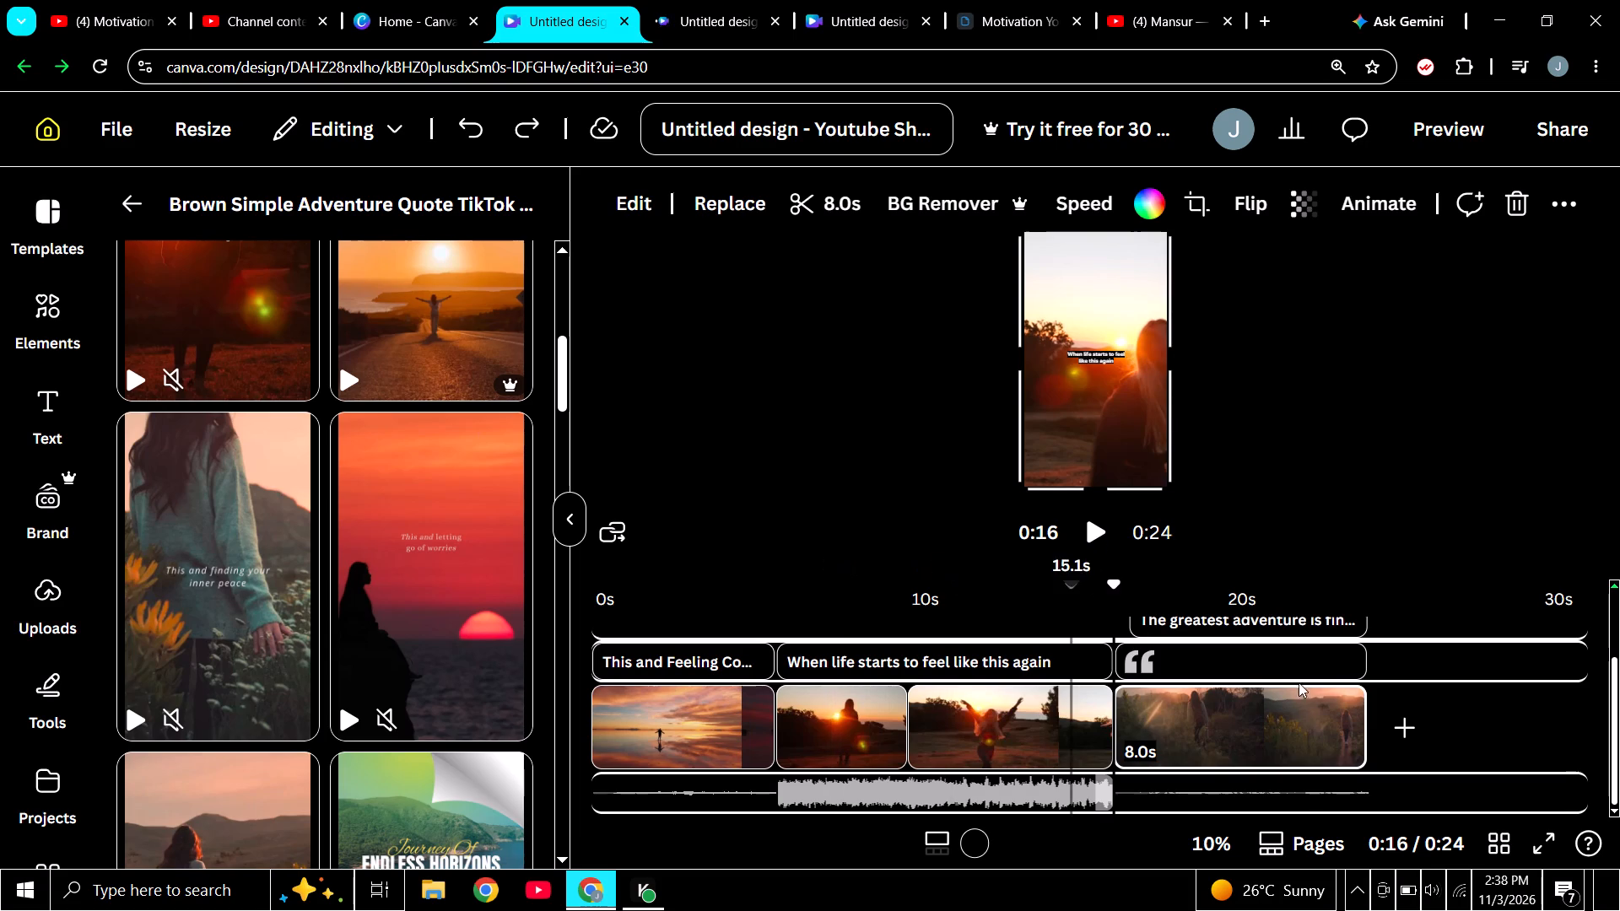
Rewind to the start and play the whole video, including the added adventure quote clip.
click(1093, 534)
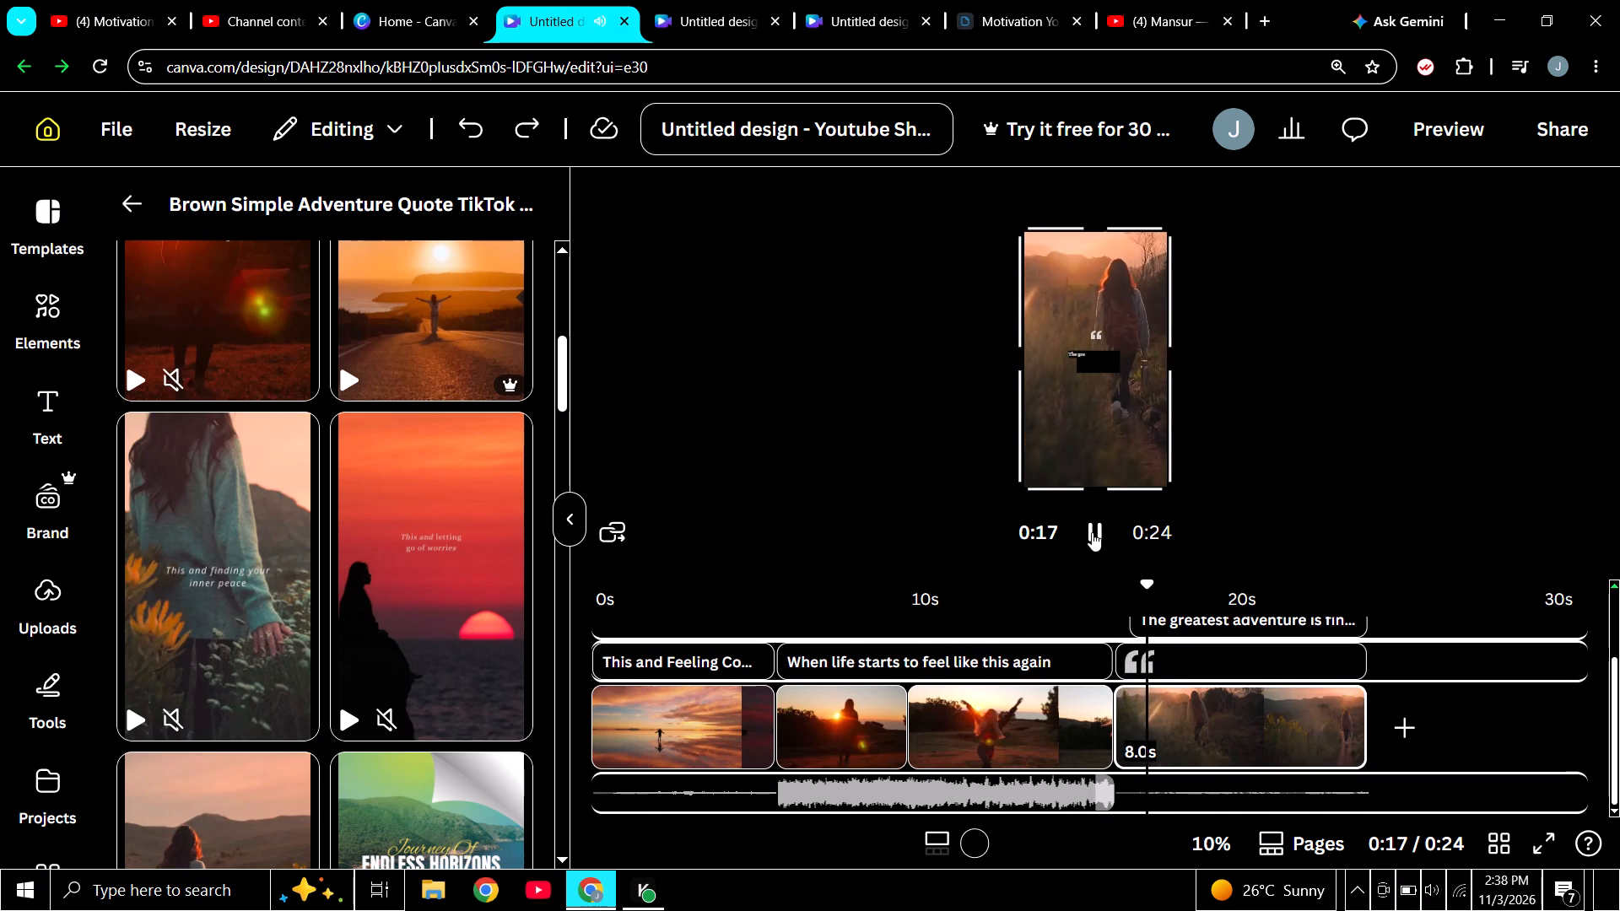
click(1092, 532)
drag(1166, 591, 946, 613)
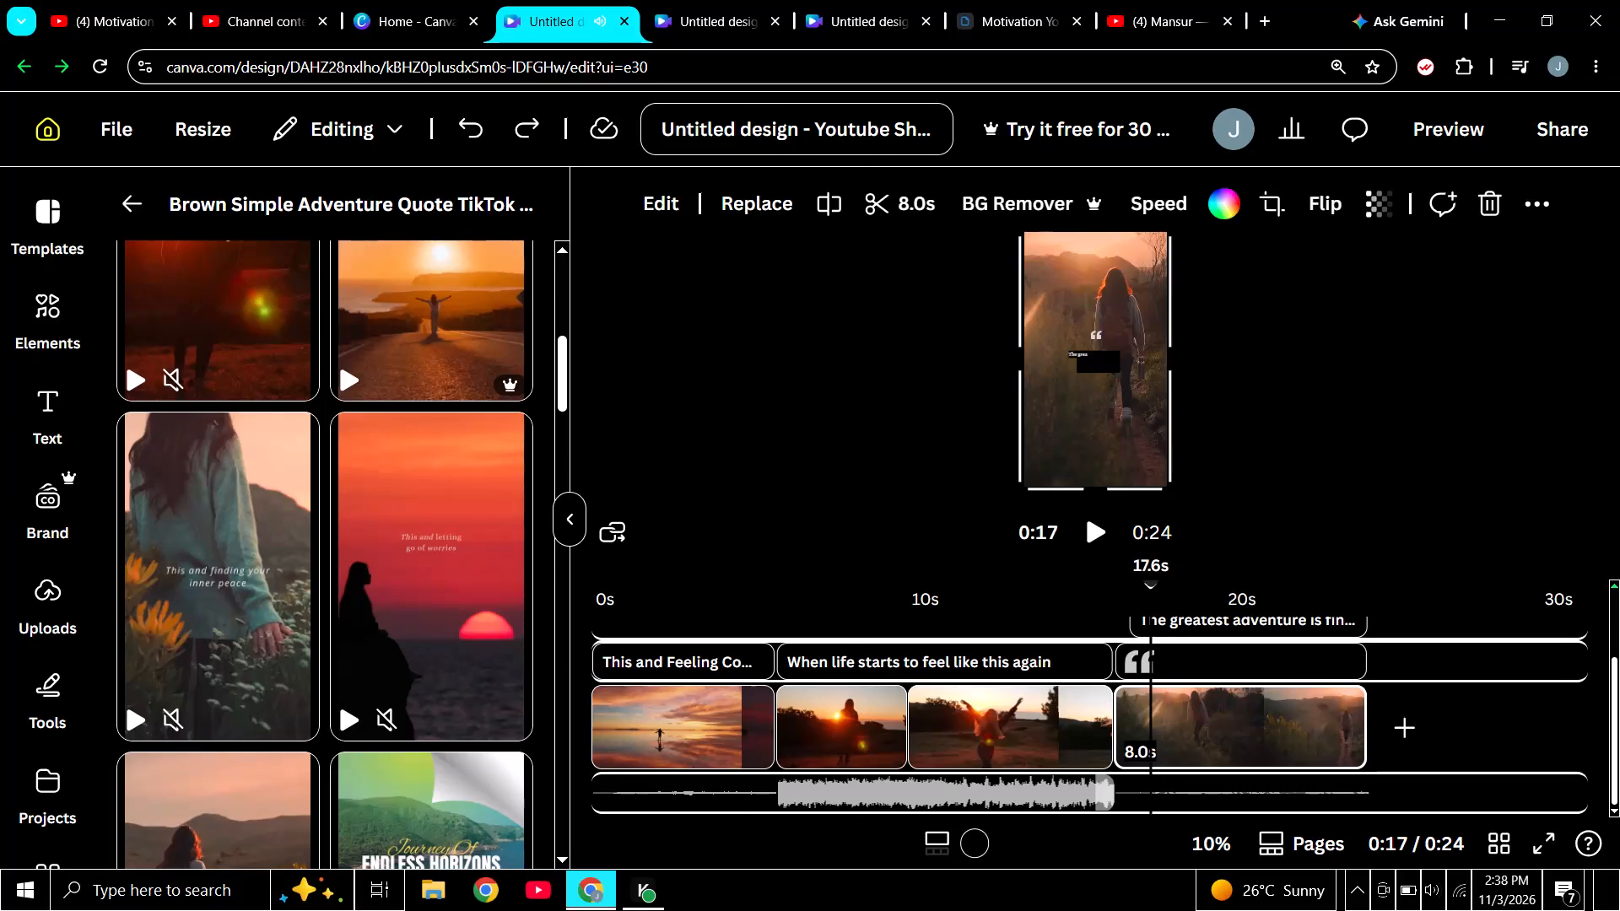
drag(946, 613, 589, 608)
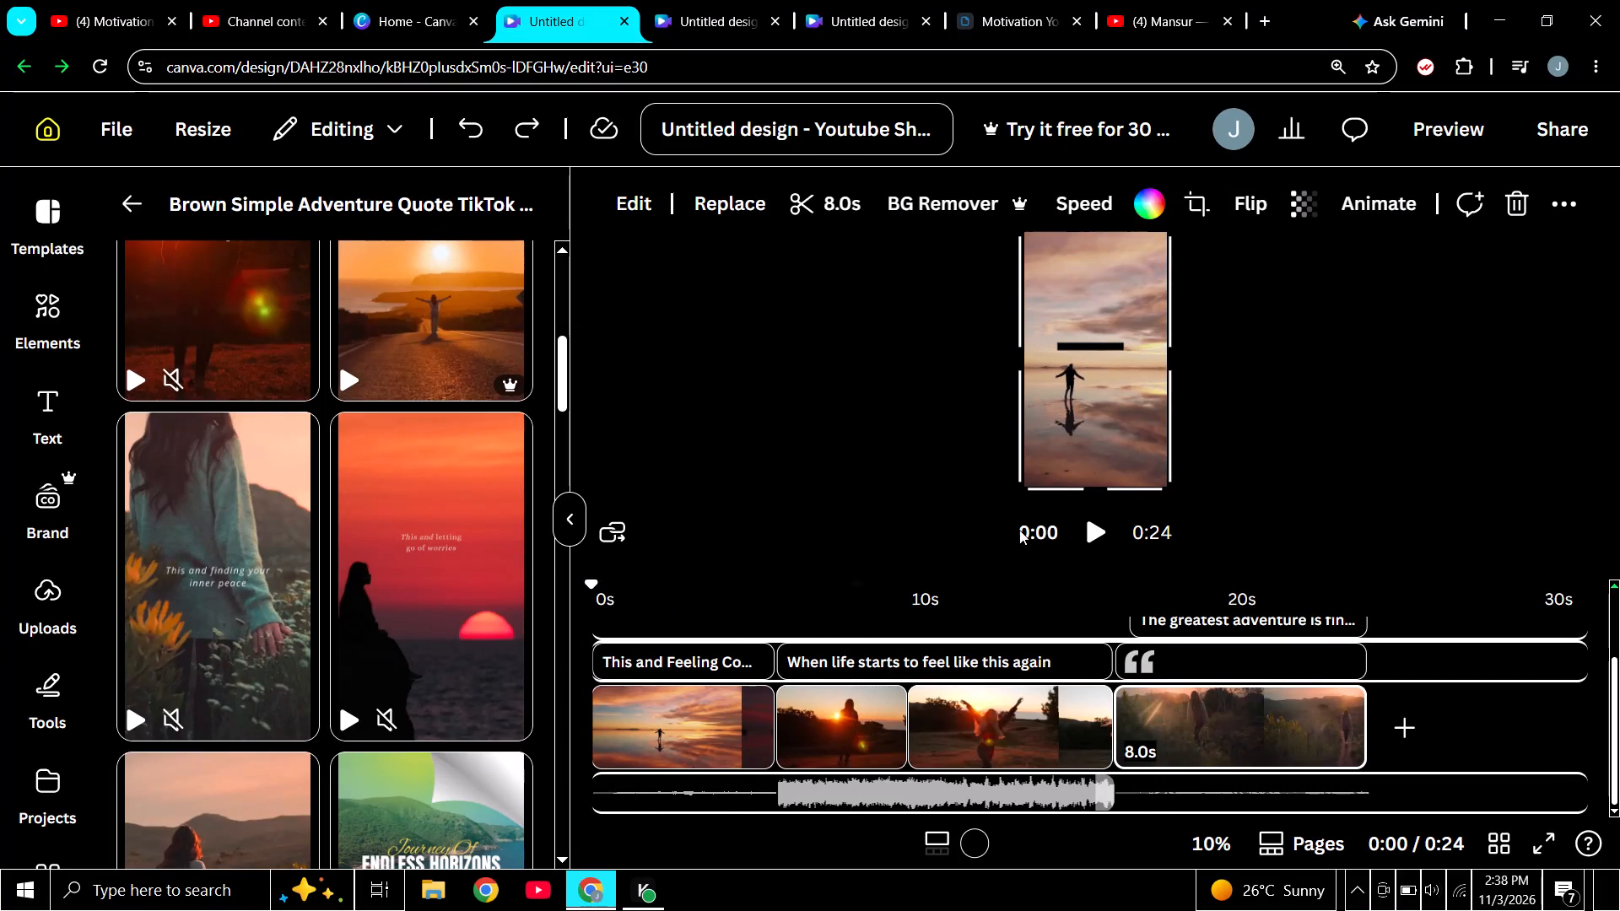
click(1086, 527)
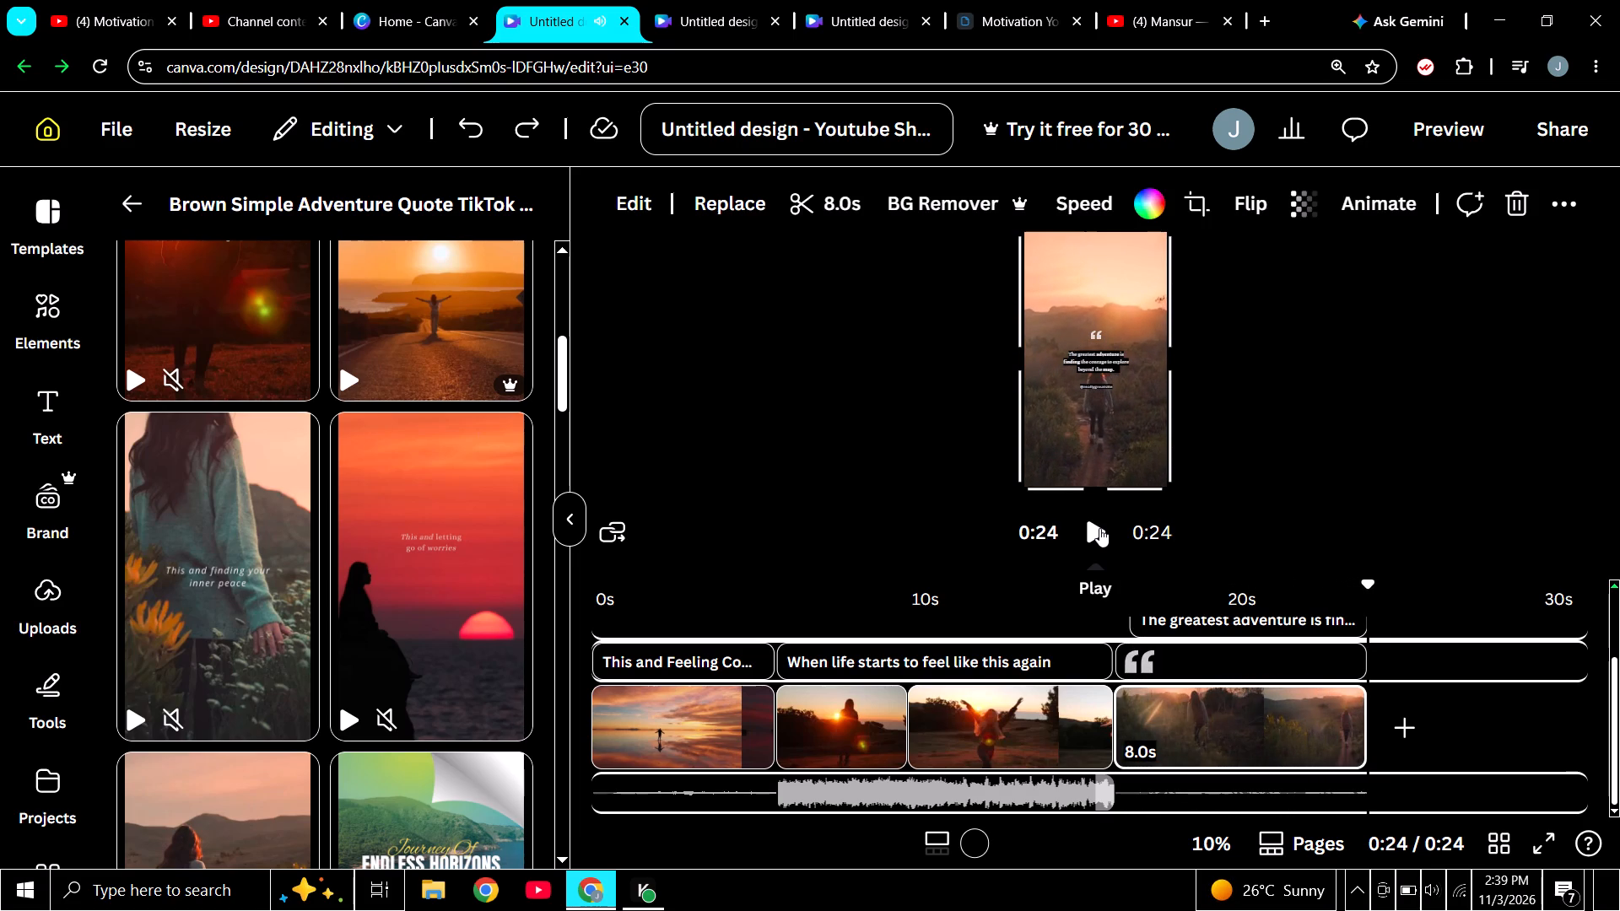
Lower the volume of the "Beginning" audio track under the second template's clips to 24.
scroll(436, 499, down, 3)
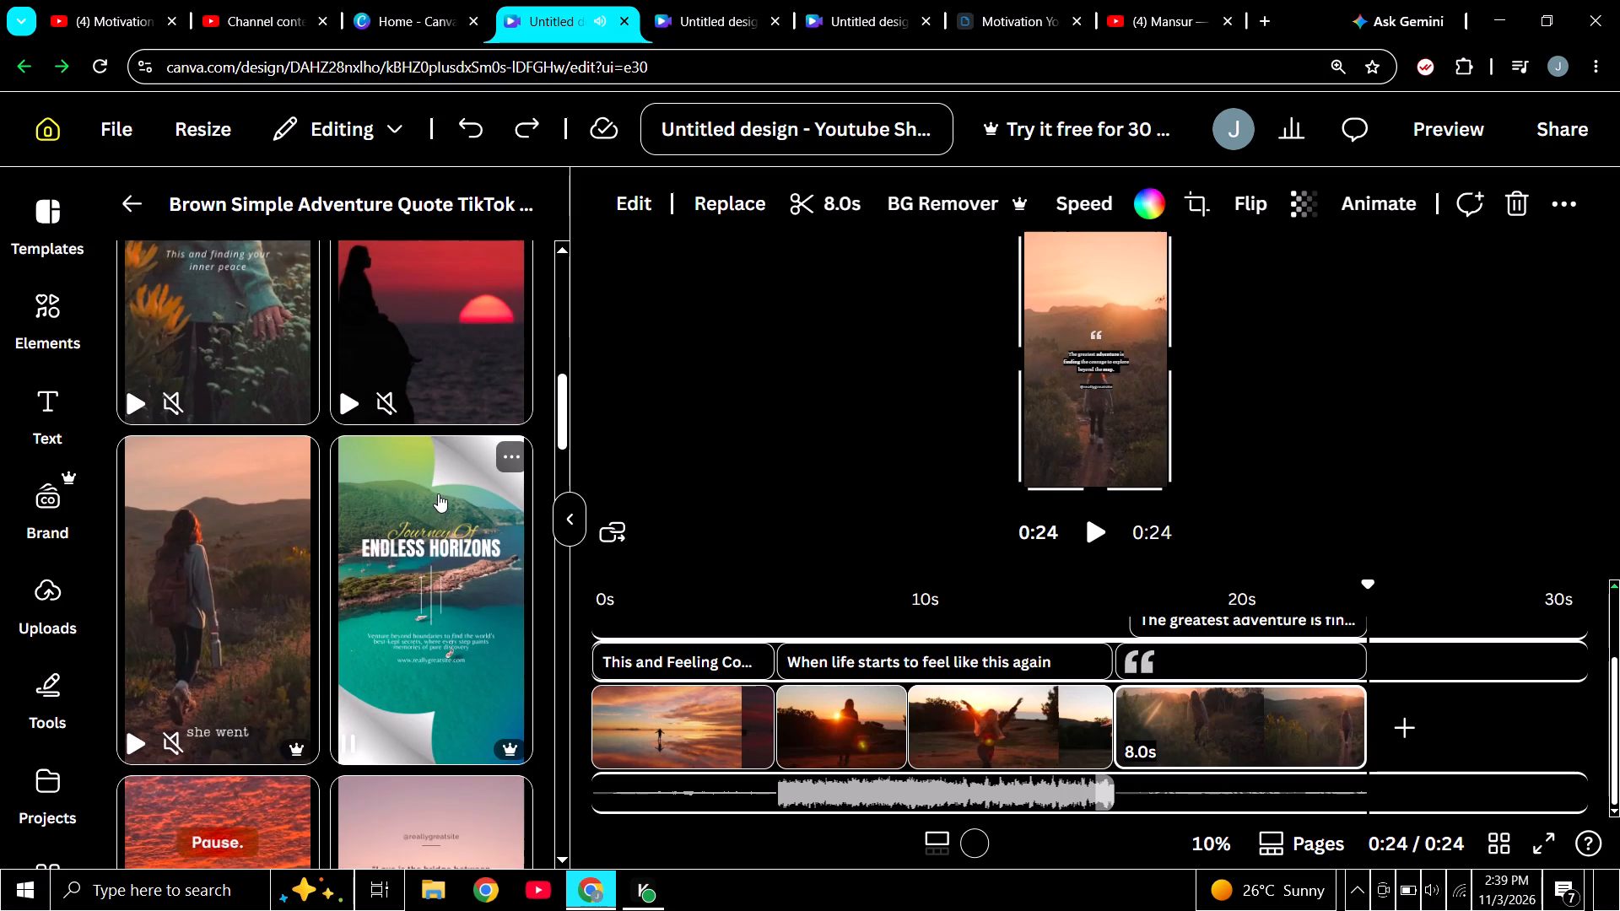
click(815, 787)
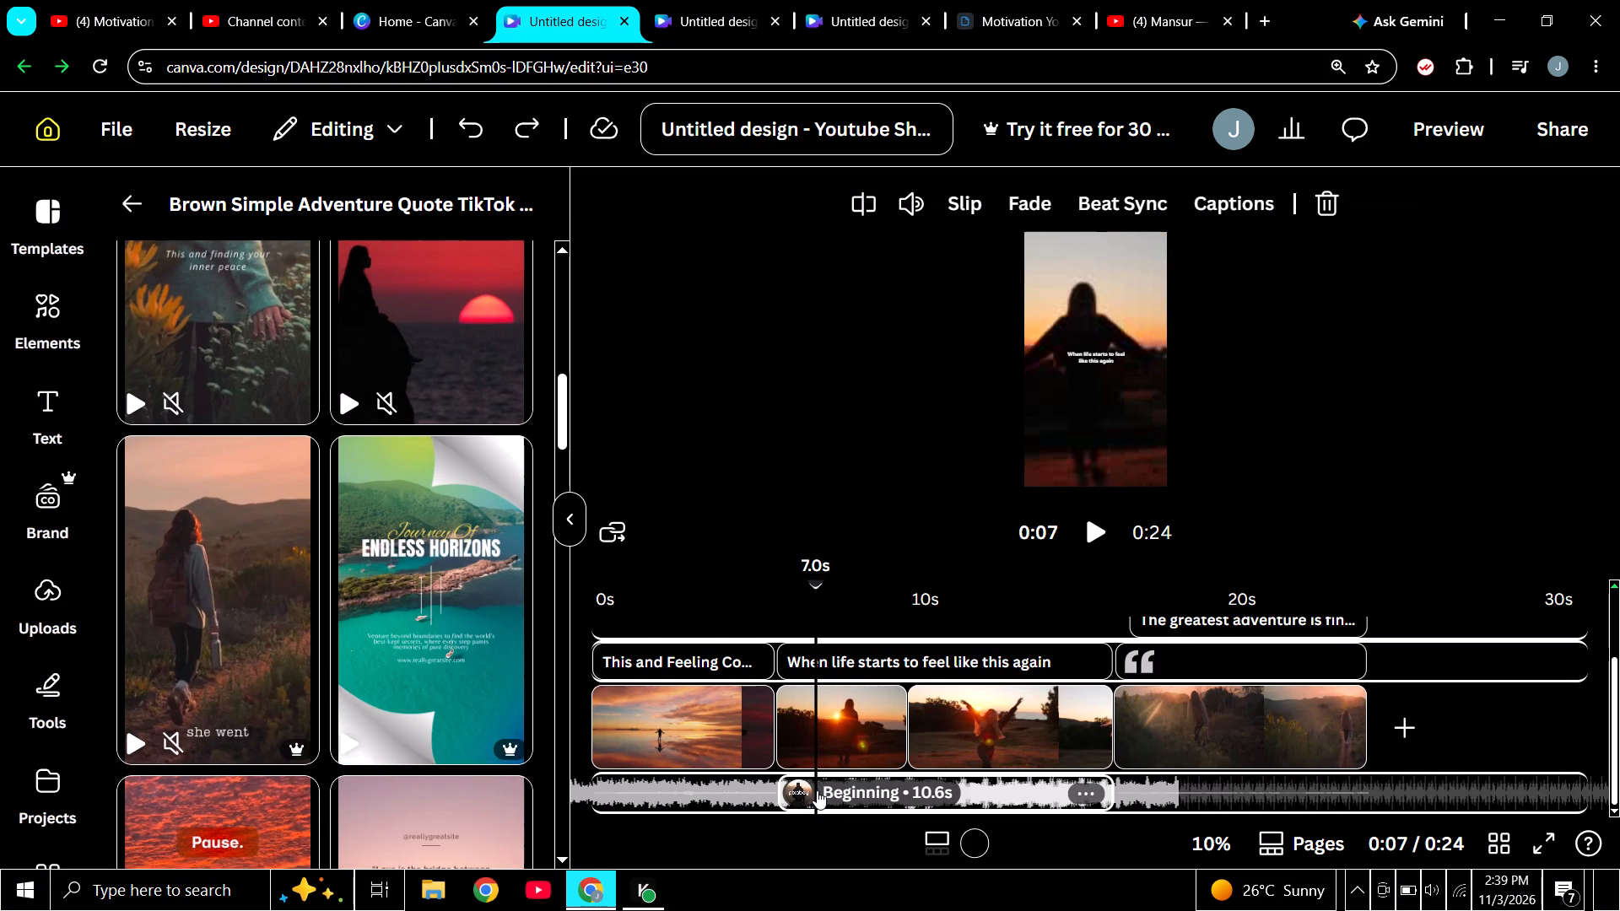
click(1089, 794)
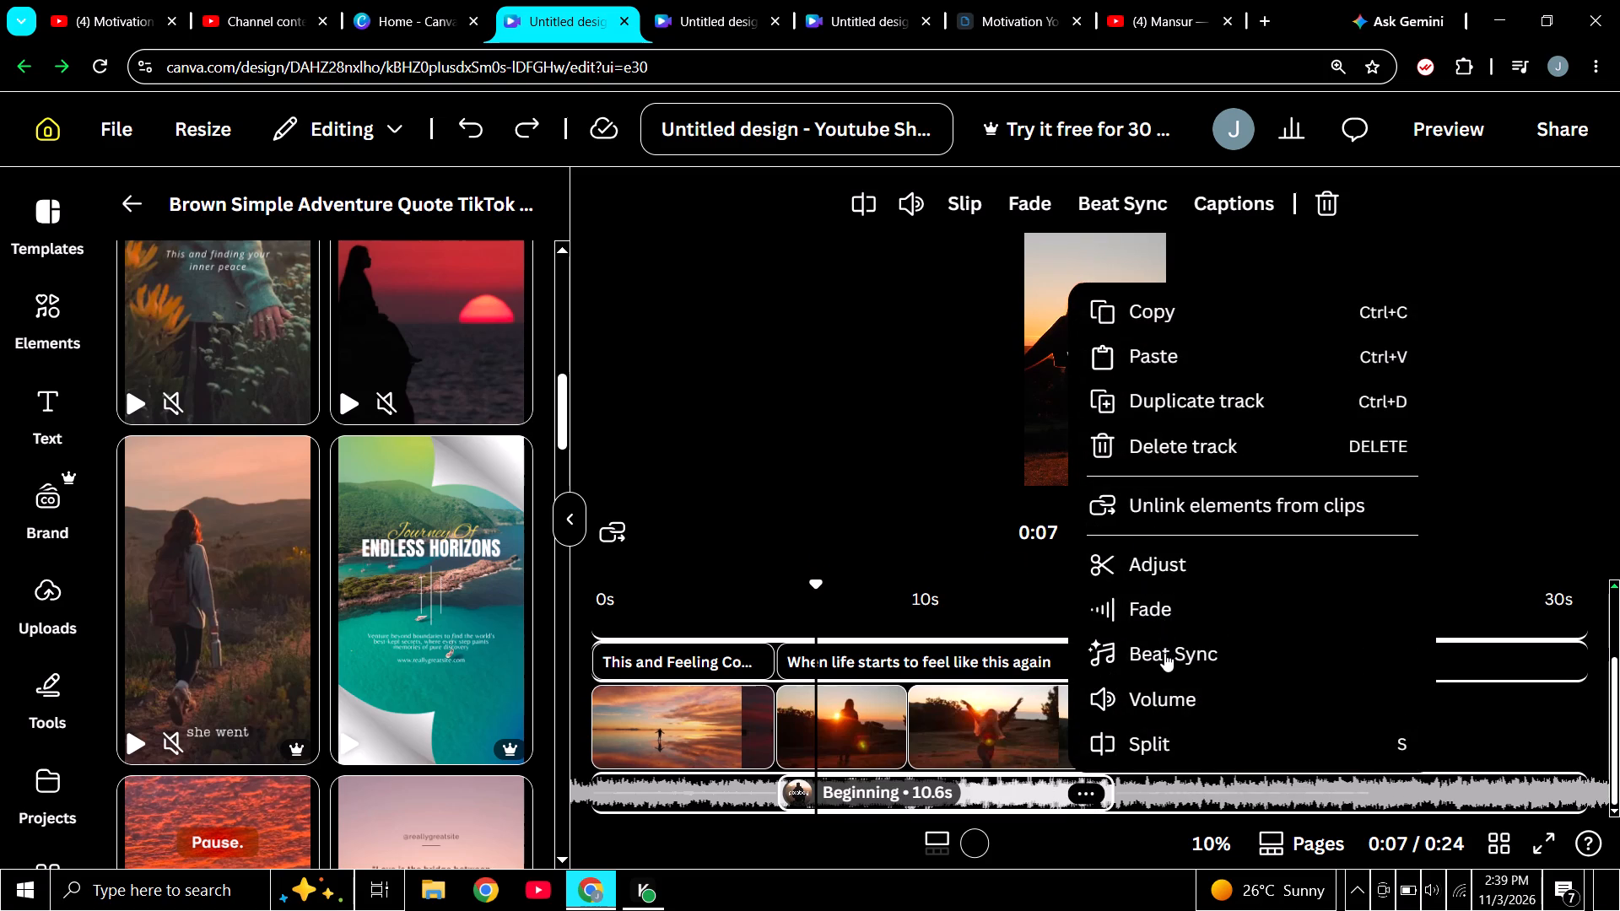
click(1131, 698)
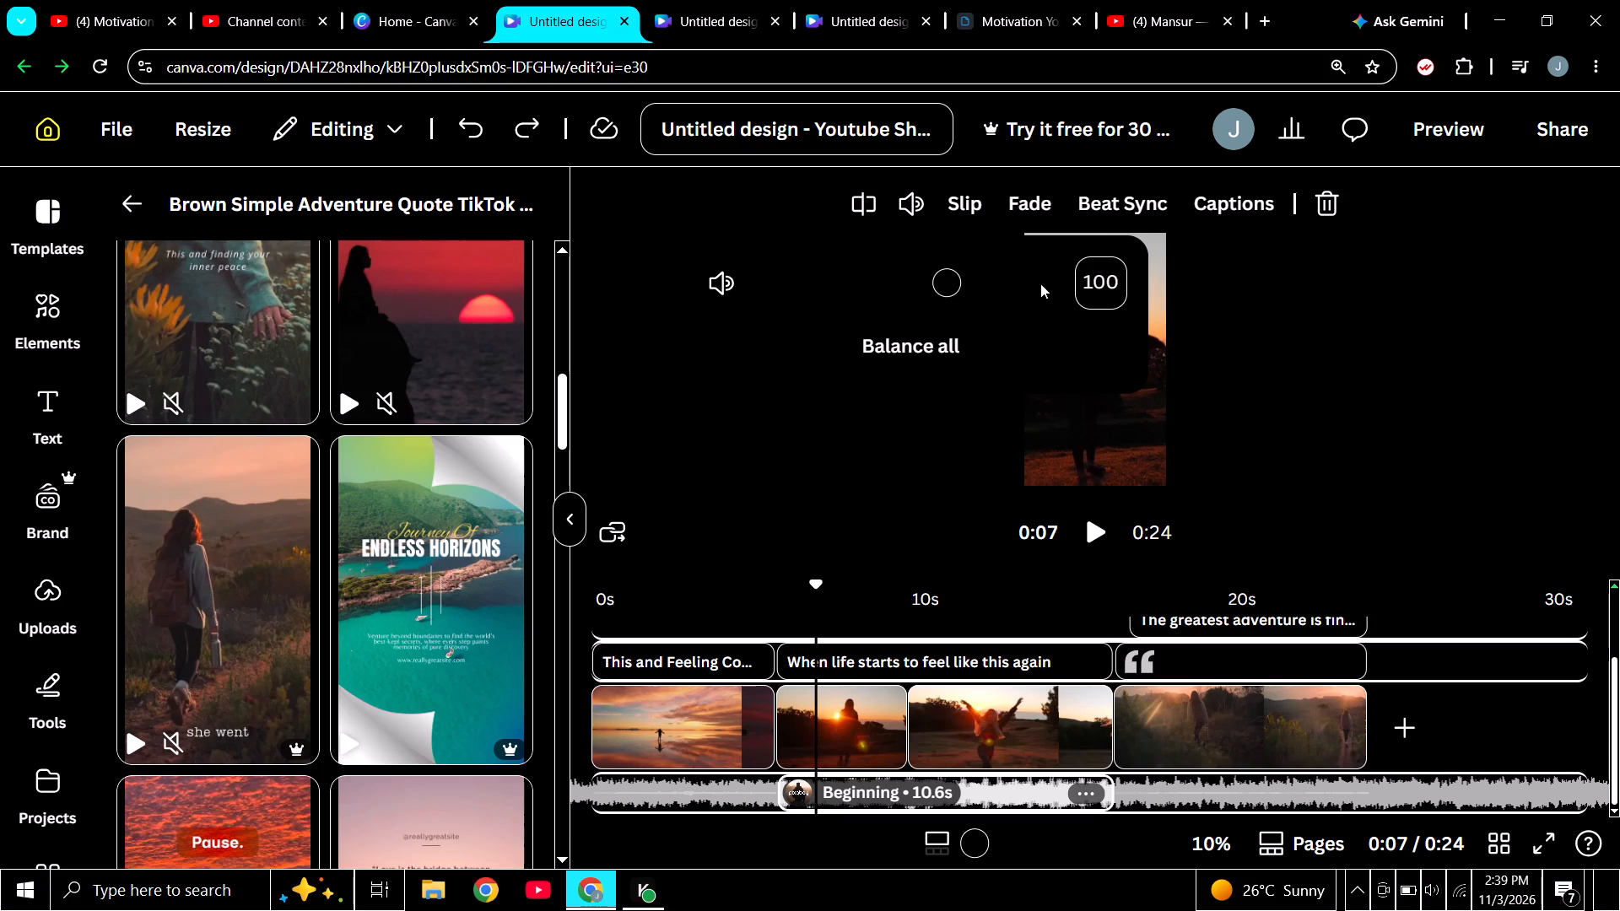
click(949, 287)
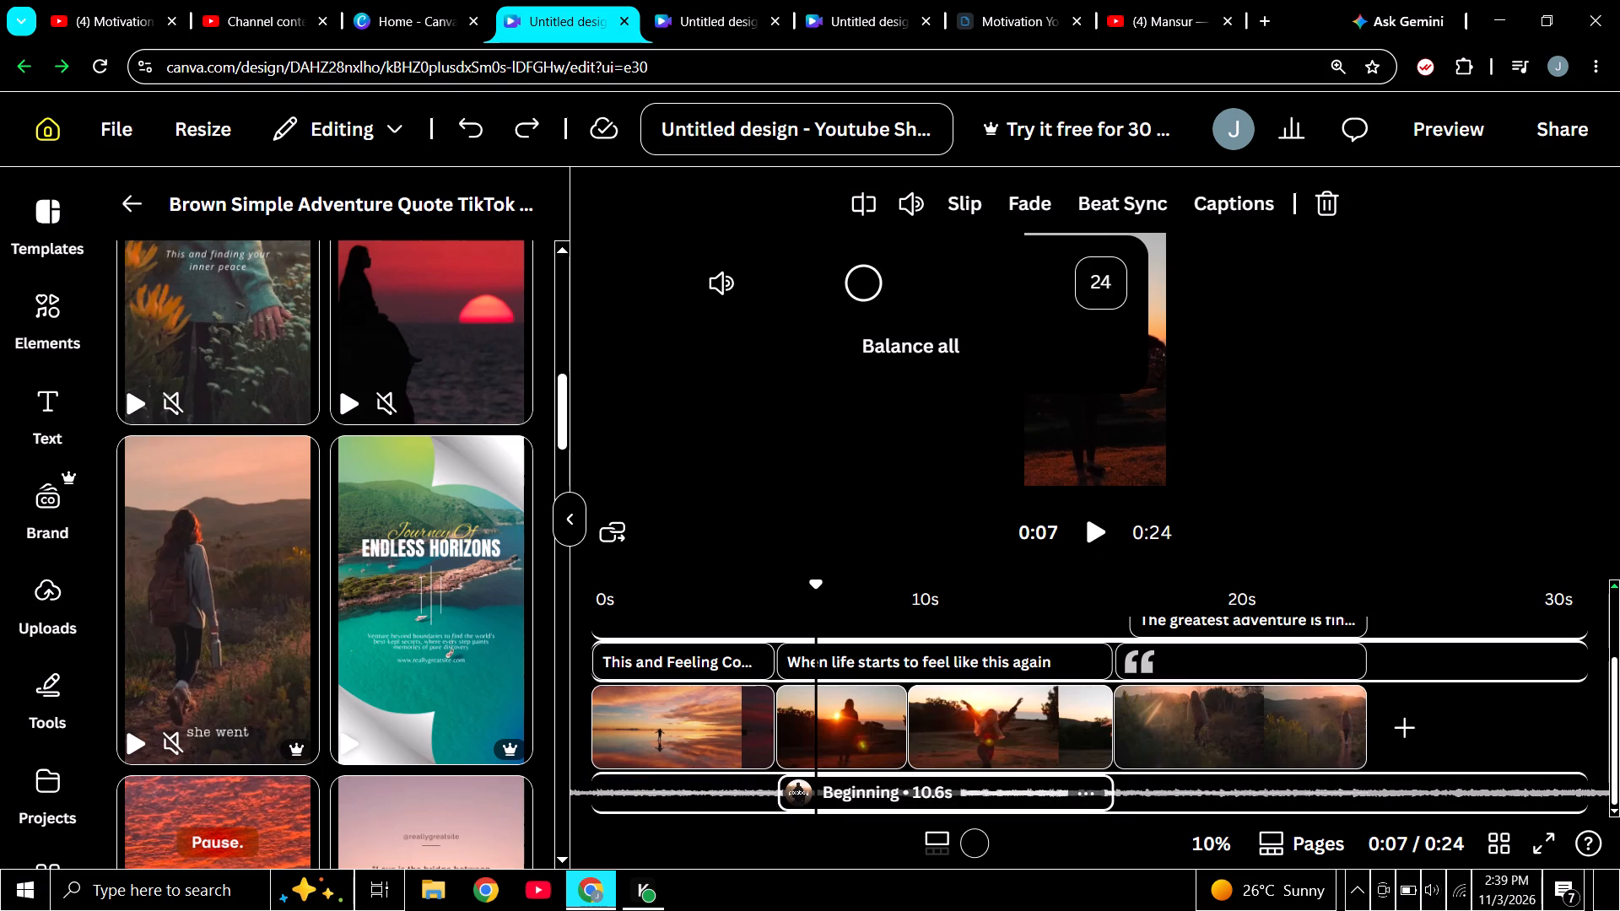
Play the video from the start to check how the quieter "Beginning" track sounds.
click(1098, 531)
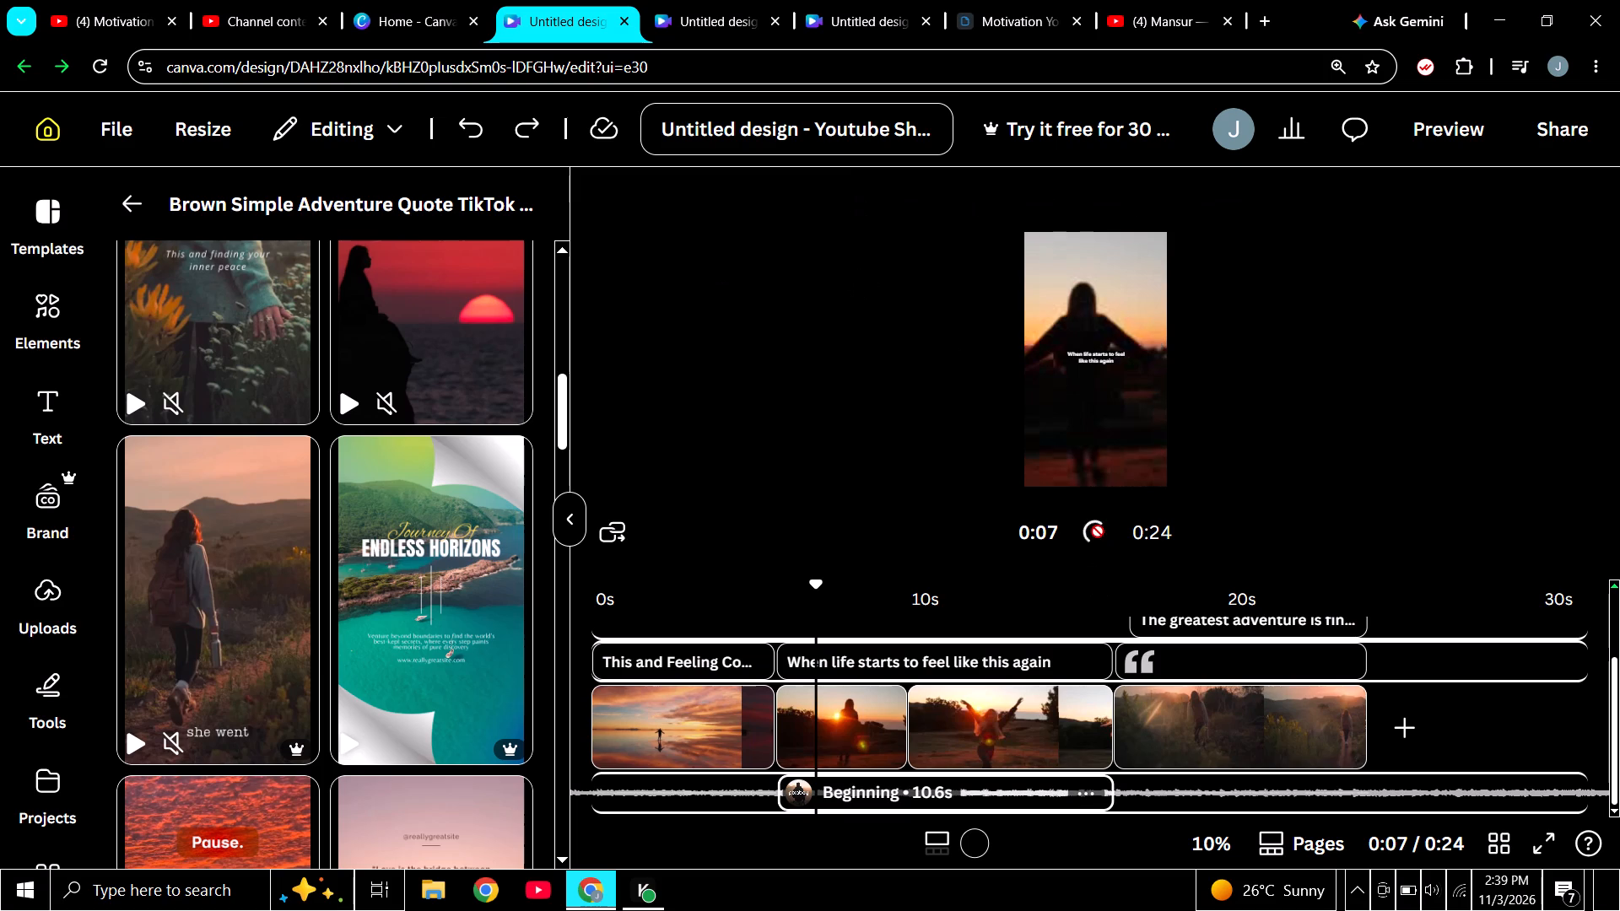
drag(815, 580, 732, 576)
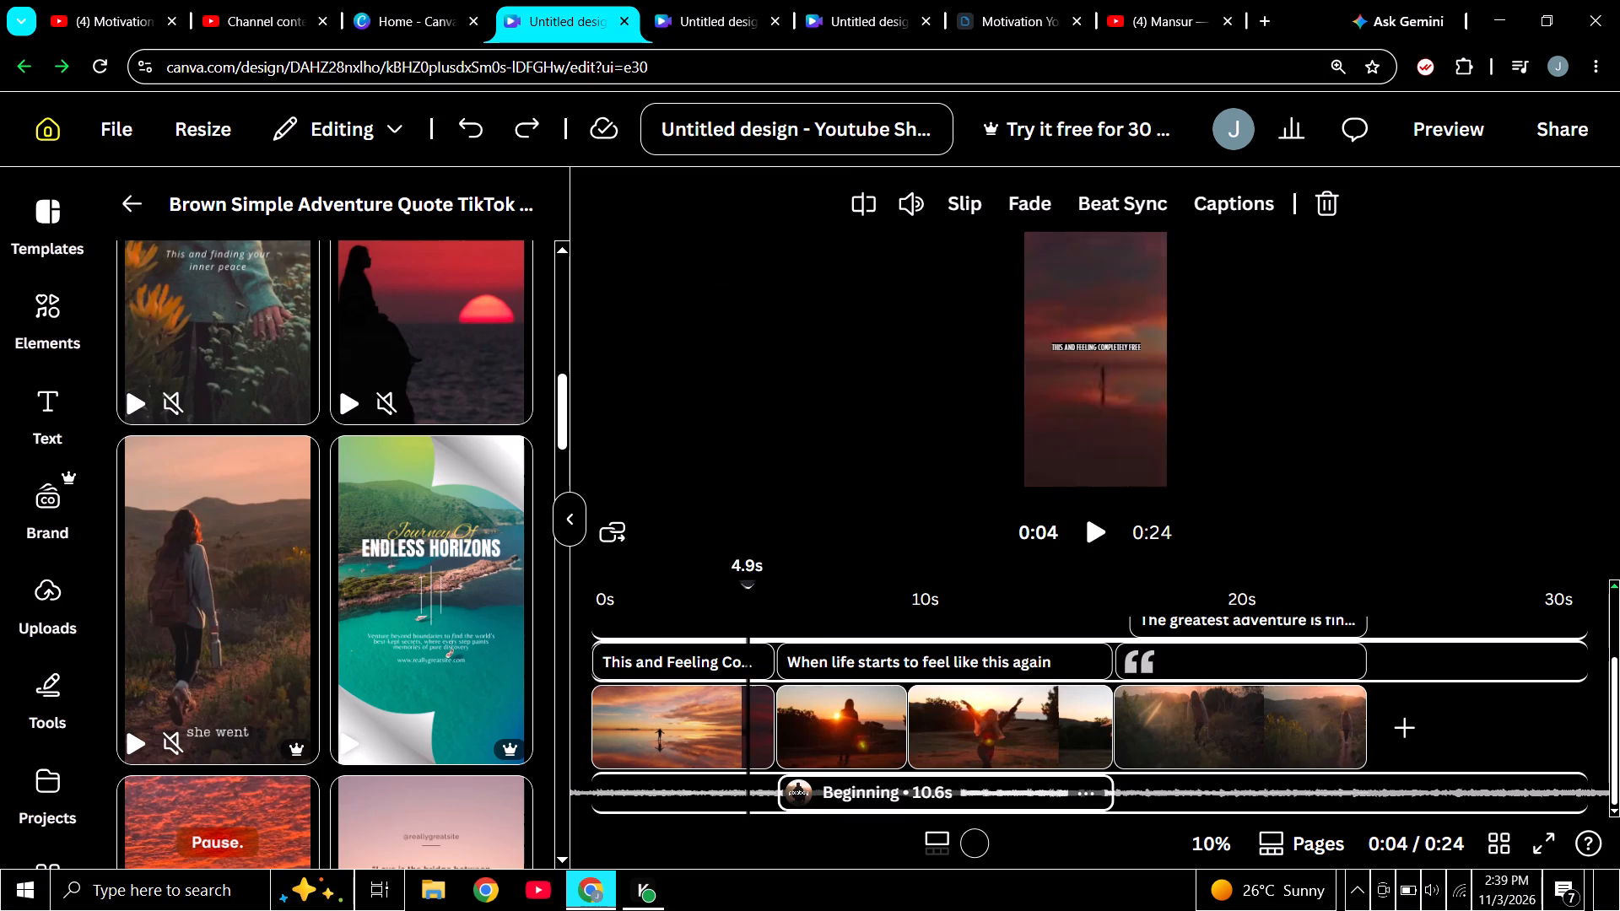
drag(732, 576, 576, 573)
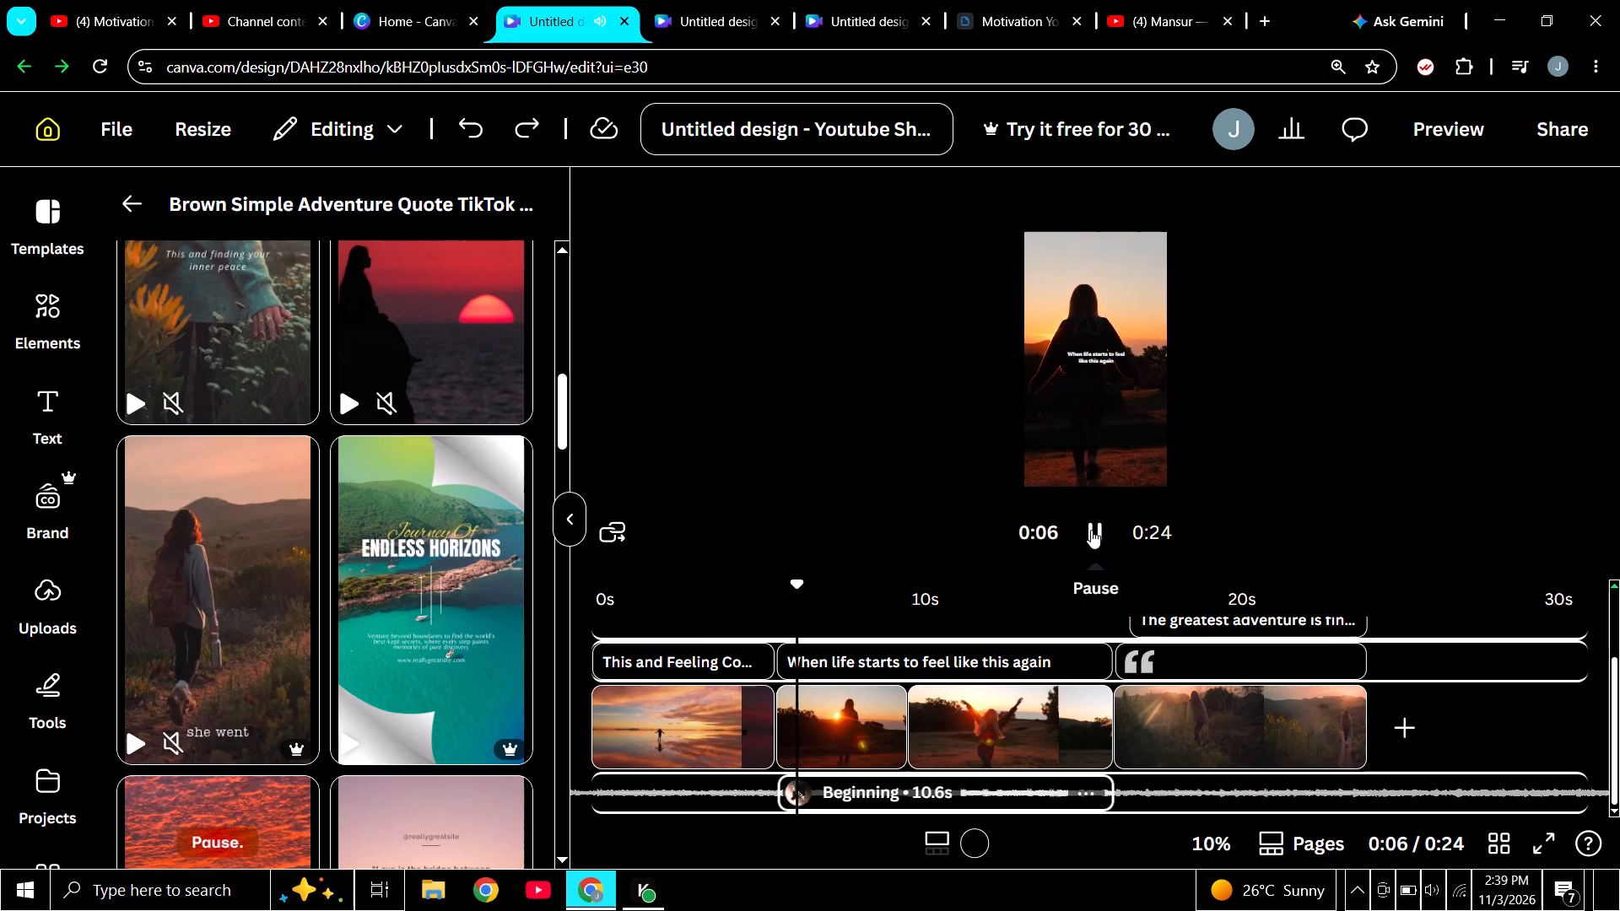
click(1091, 530)
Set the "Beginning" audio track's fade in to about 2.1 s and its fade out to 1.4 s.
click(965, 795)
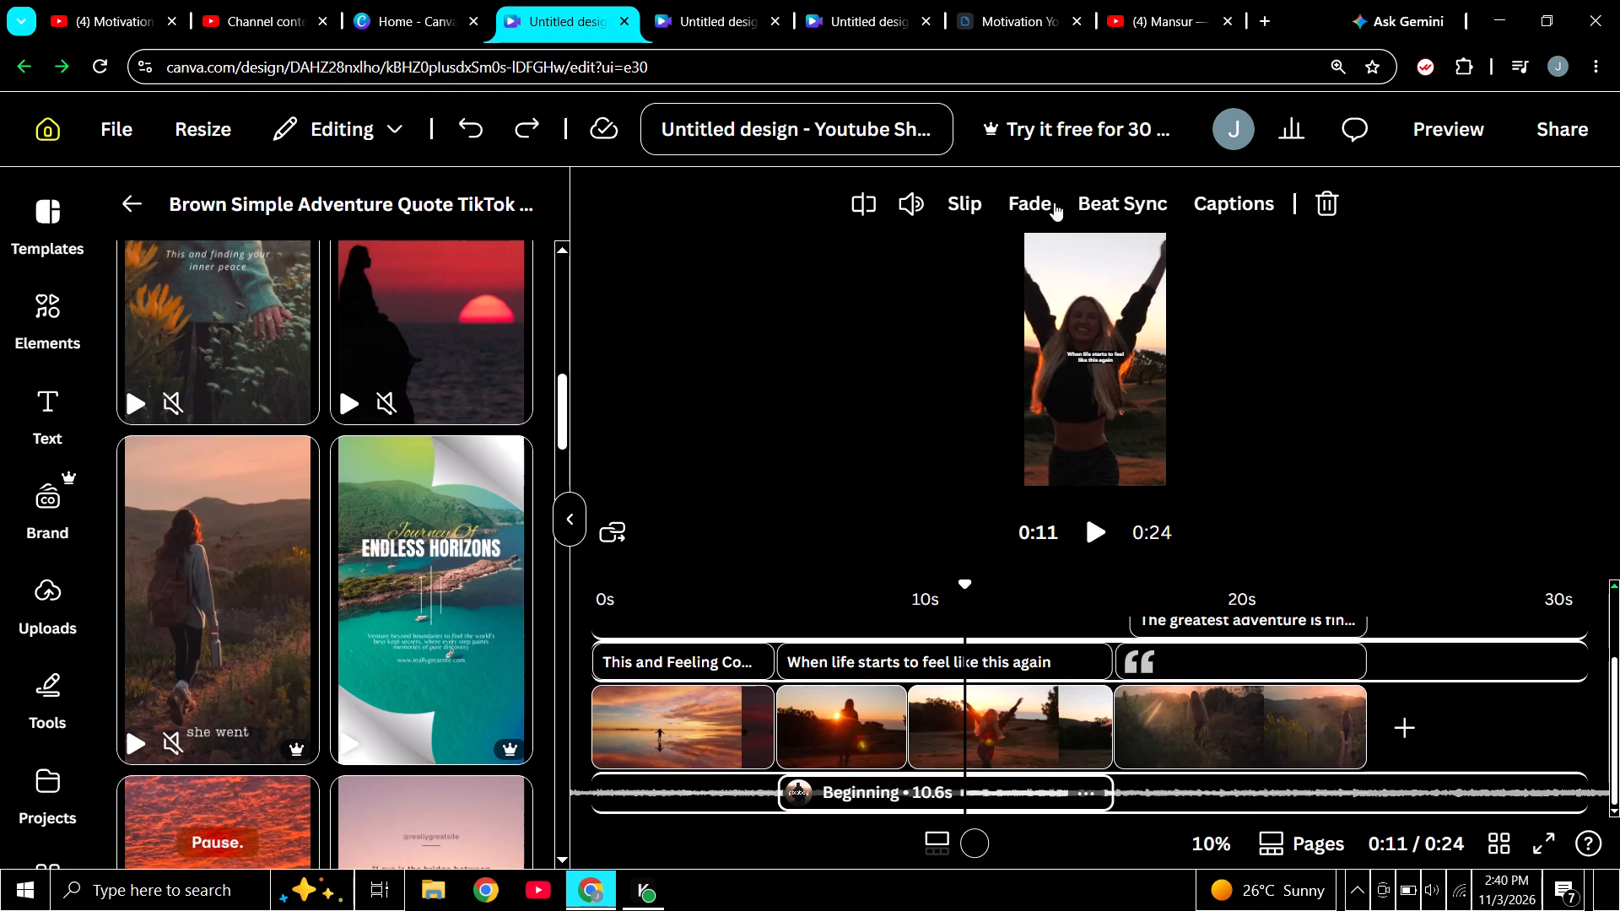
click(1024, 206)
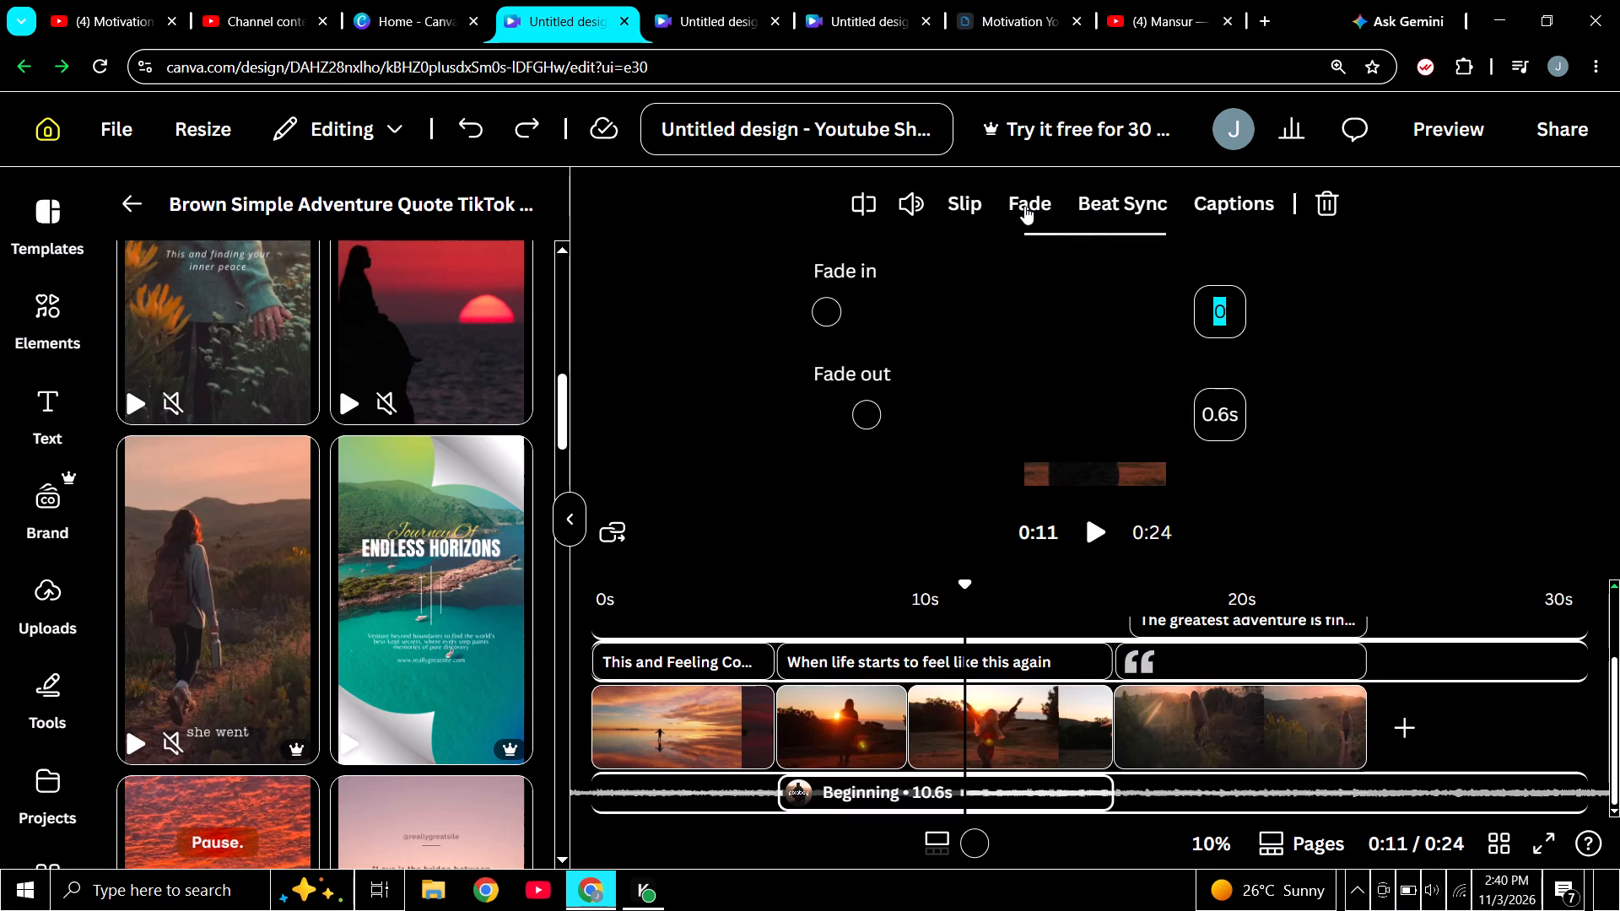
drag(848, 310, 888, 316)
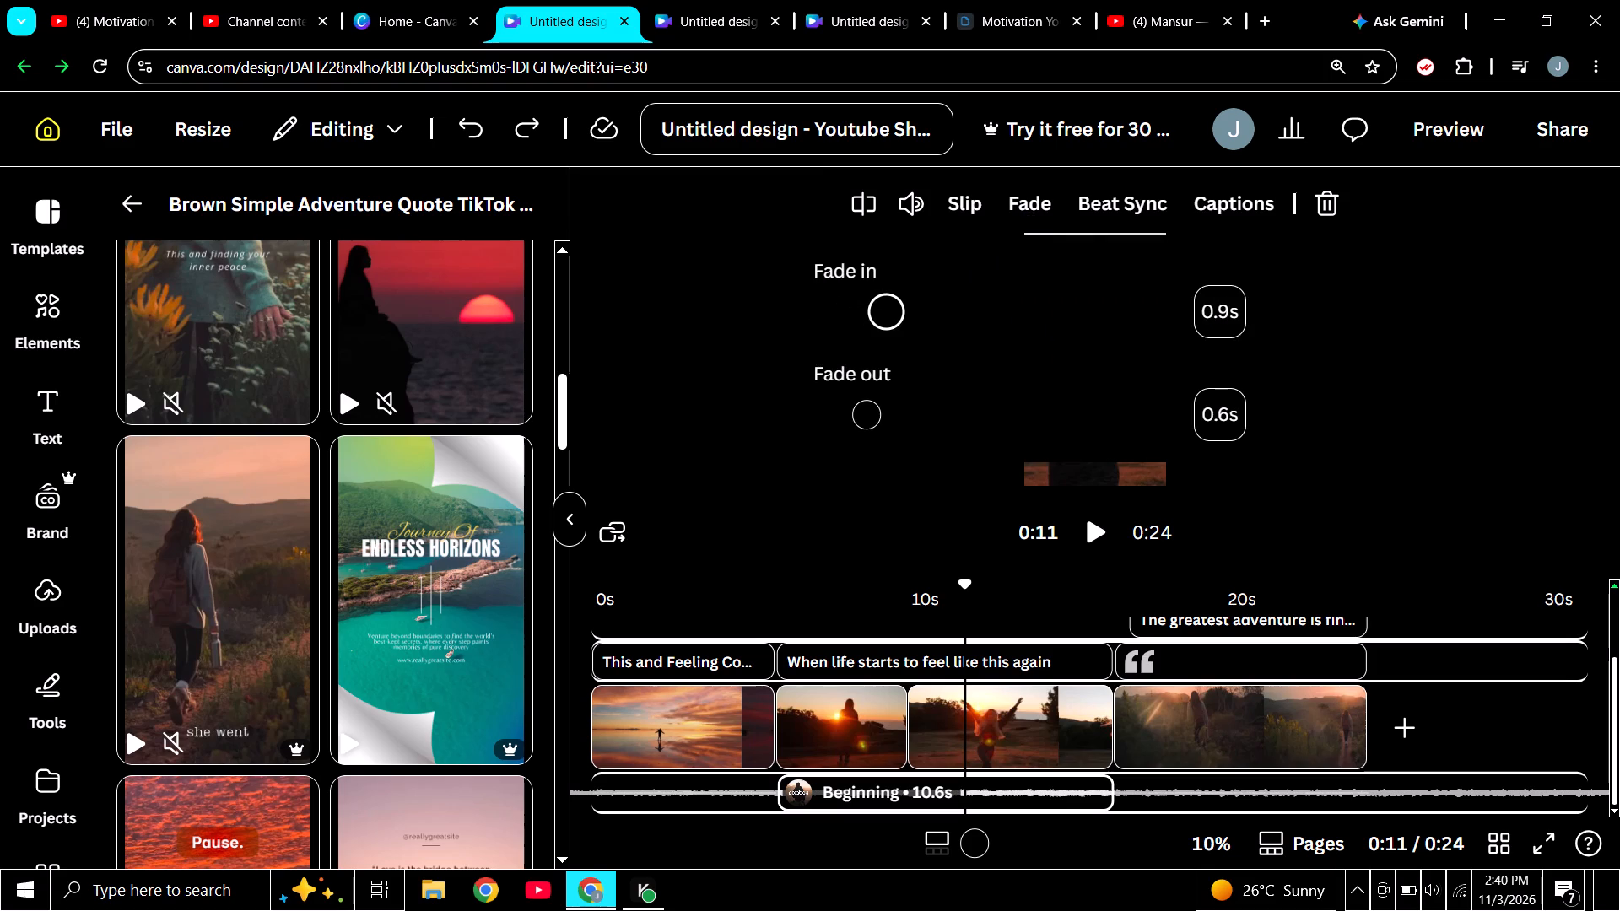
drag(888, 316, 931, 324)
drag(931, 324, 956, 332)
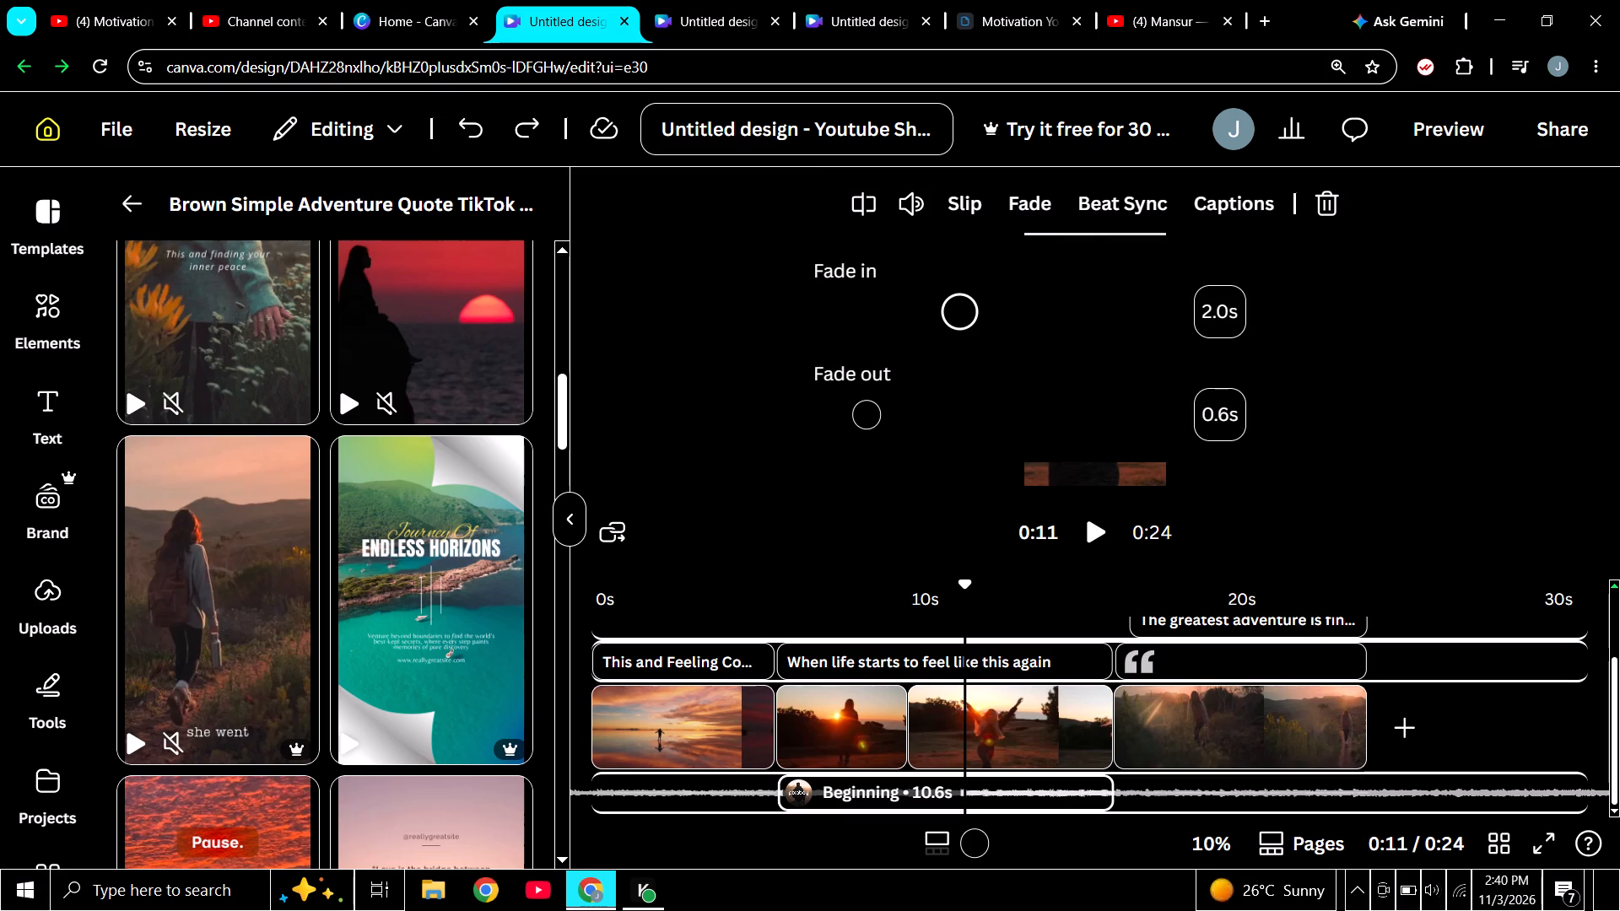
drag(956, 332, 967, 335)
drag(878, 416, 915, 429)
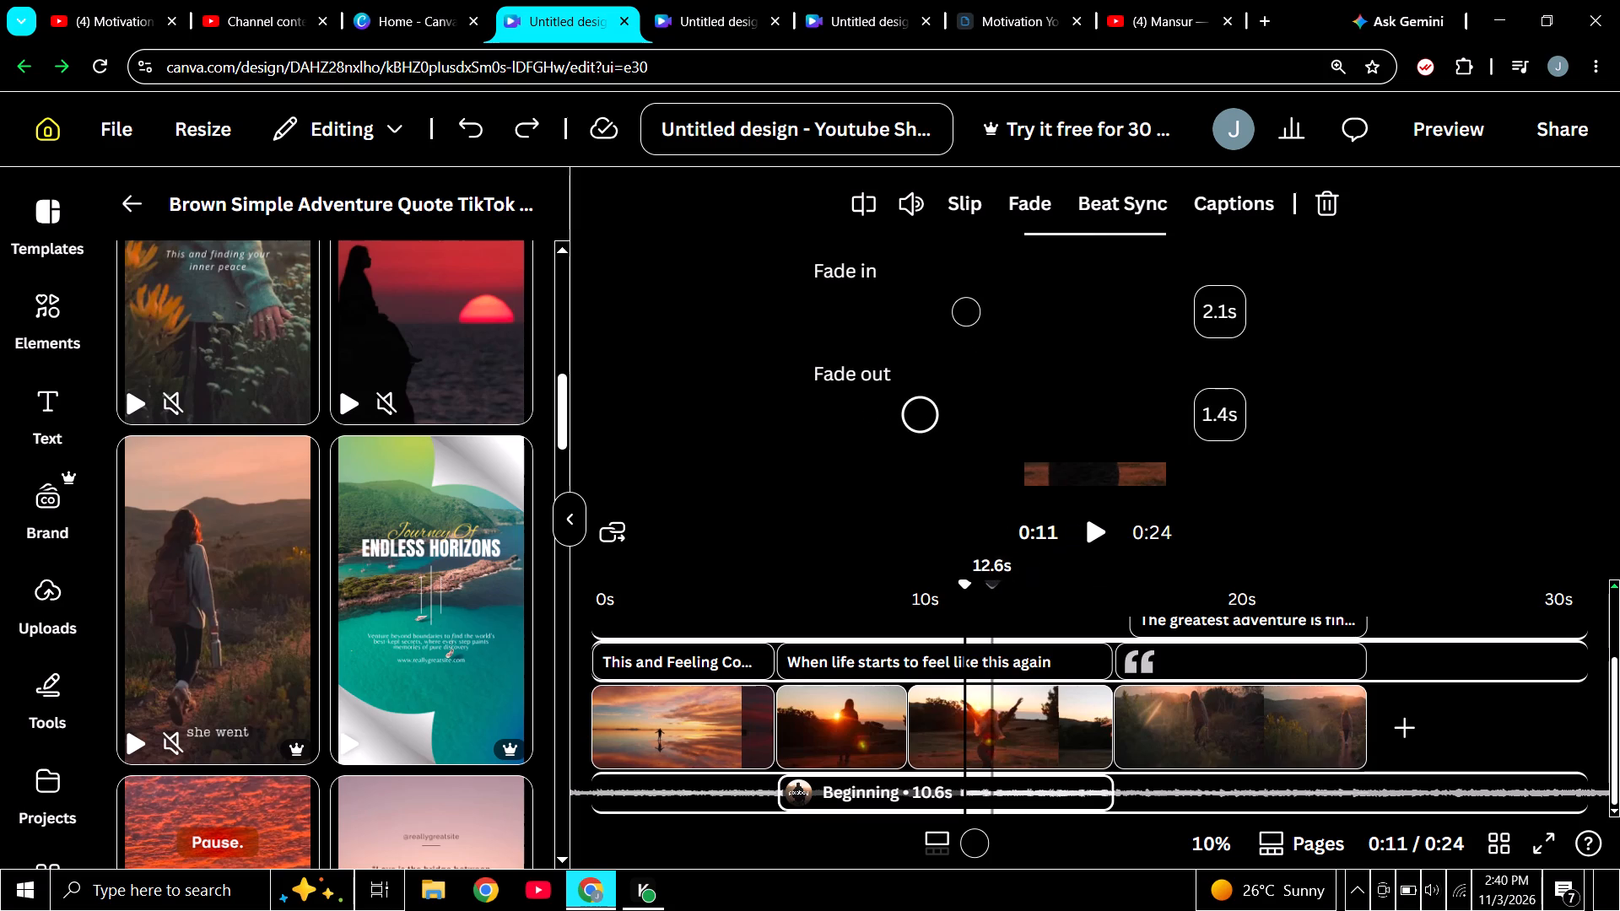
Play the video from the start to check the audio transition into the second template's clips.
drag(960, 584, 571, 581)
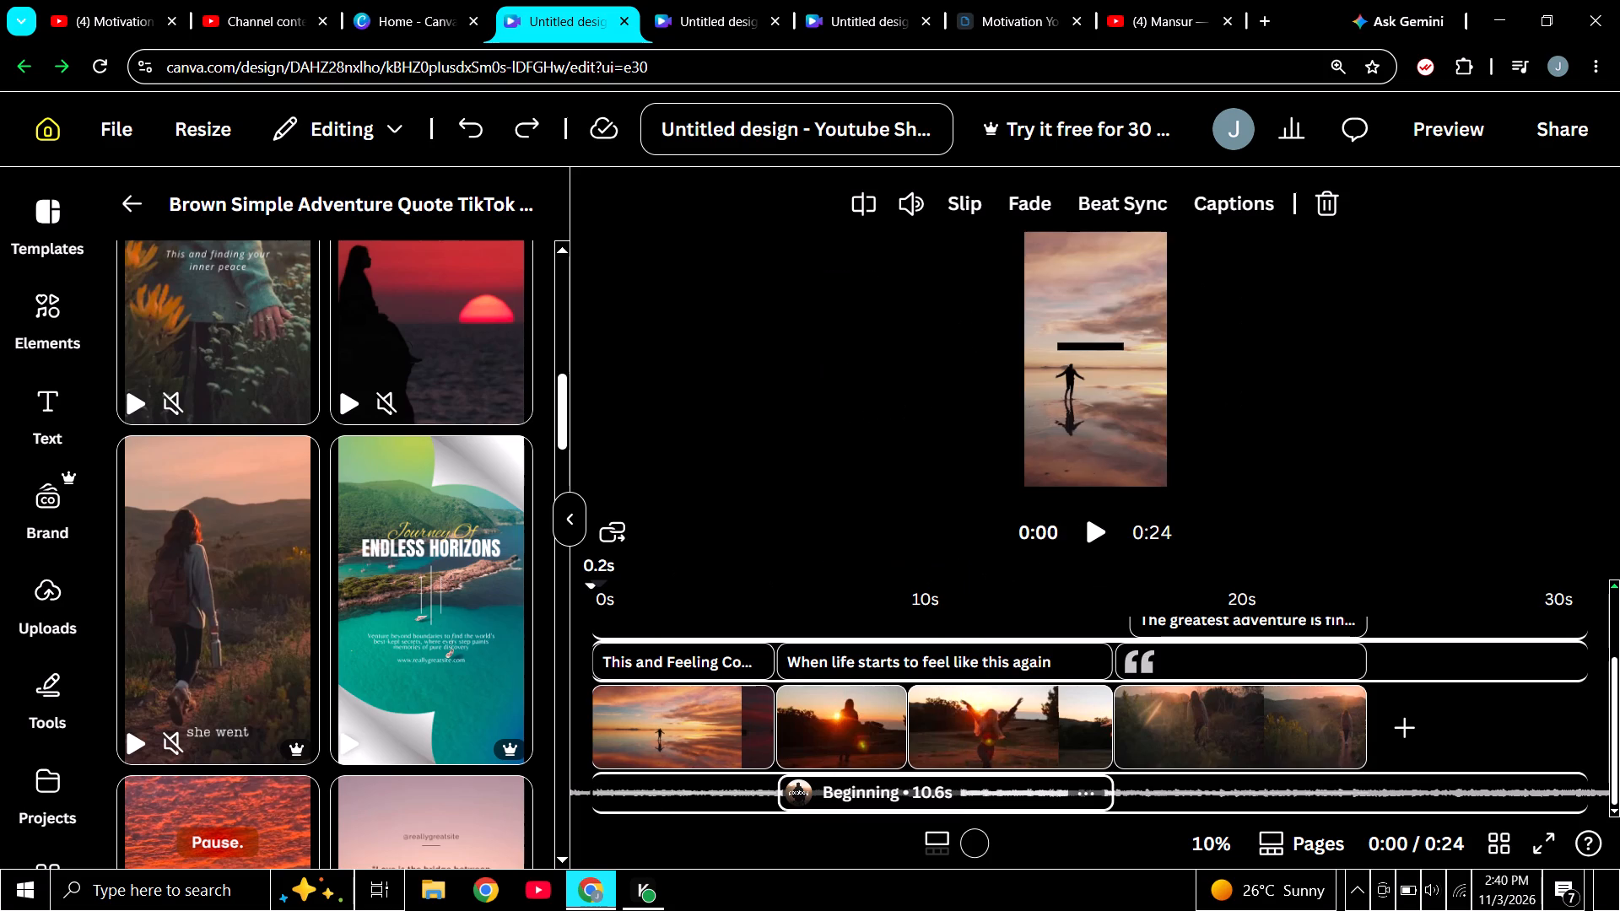
drag(571, 581, 585, 583)
click(1088, 520)
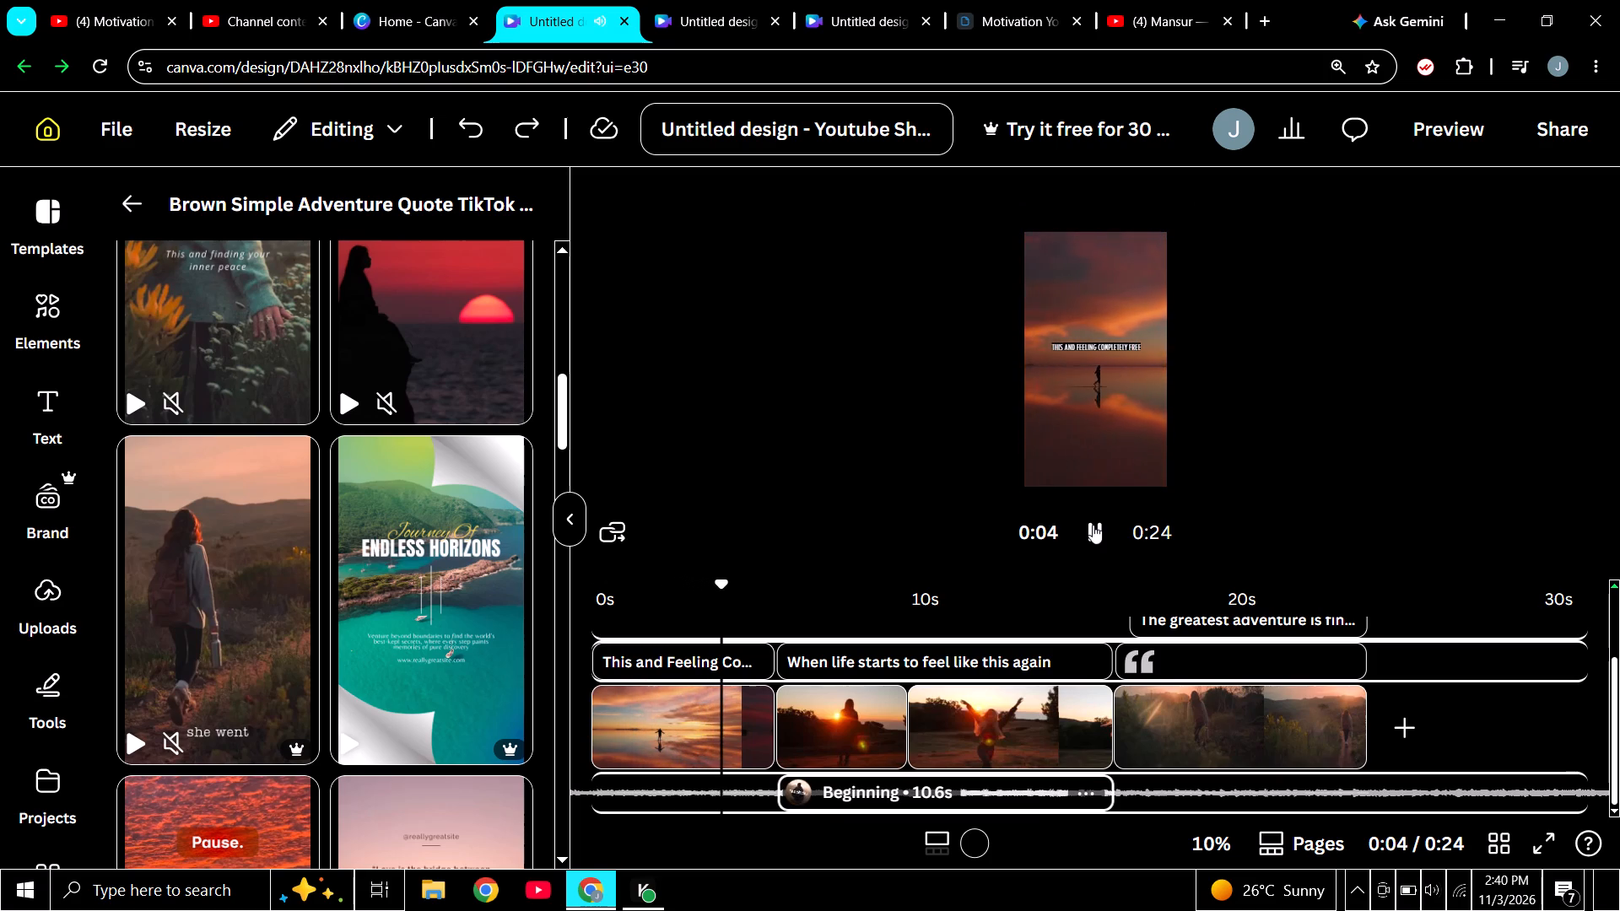
click(1093, 525)
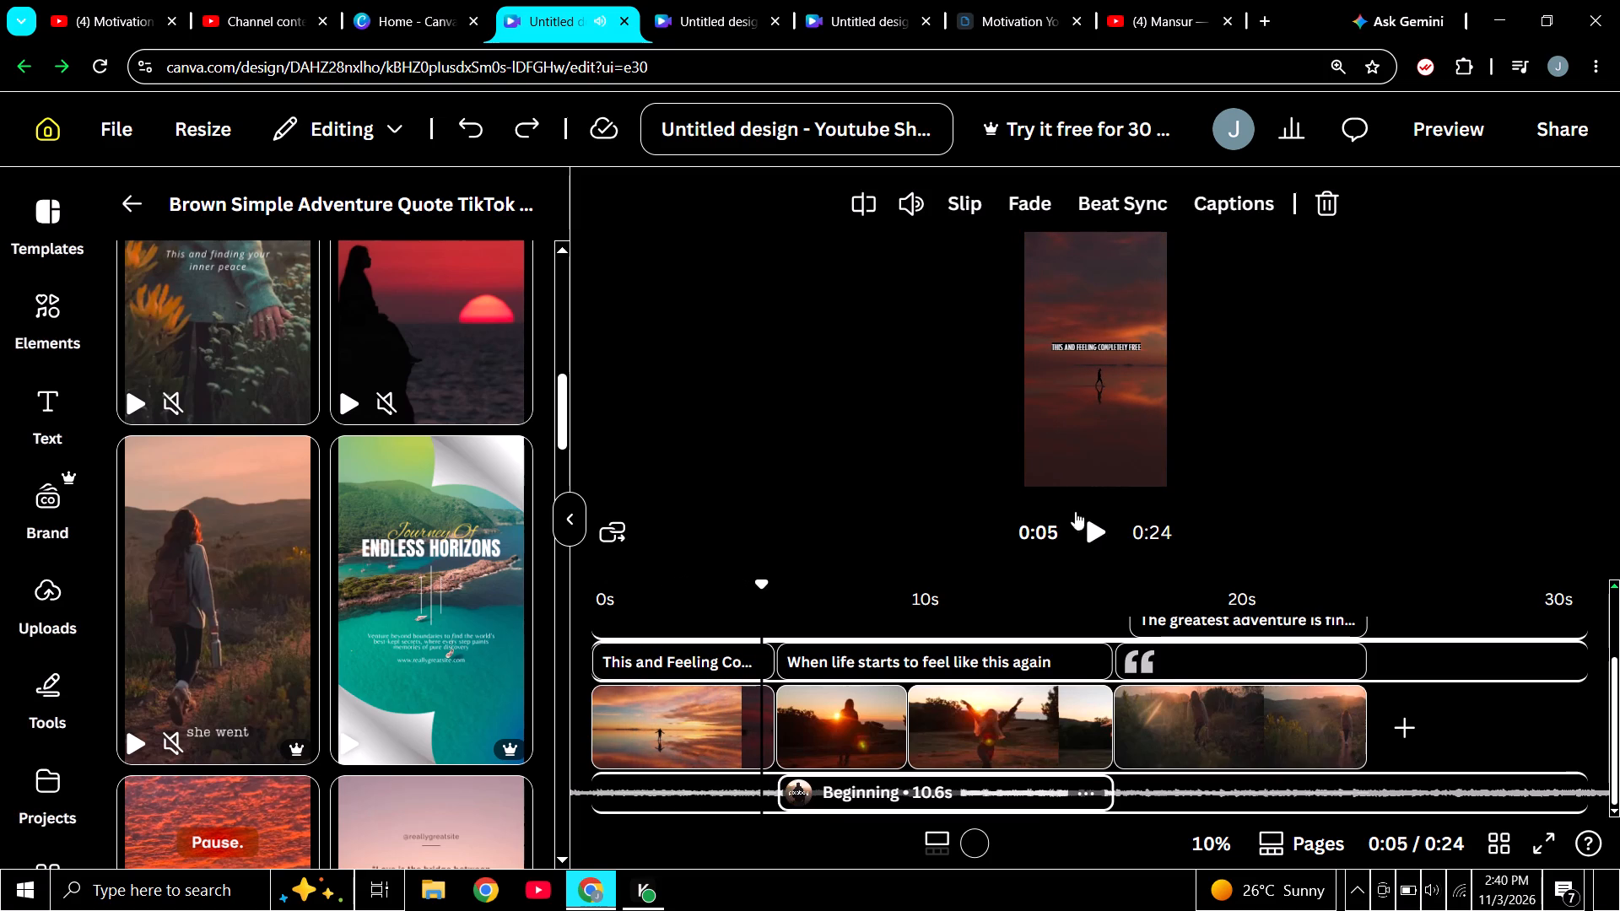
Set the "Beginning" track's fade out to 2.2 s.
click(1027, 198)
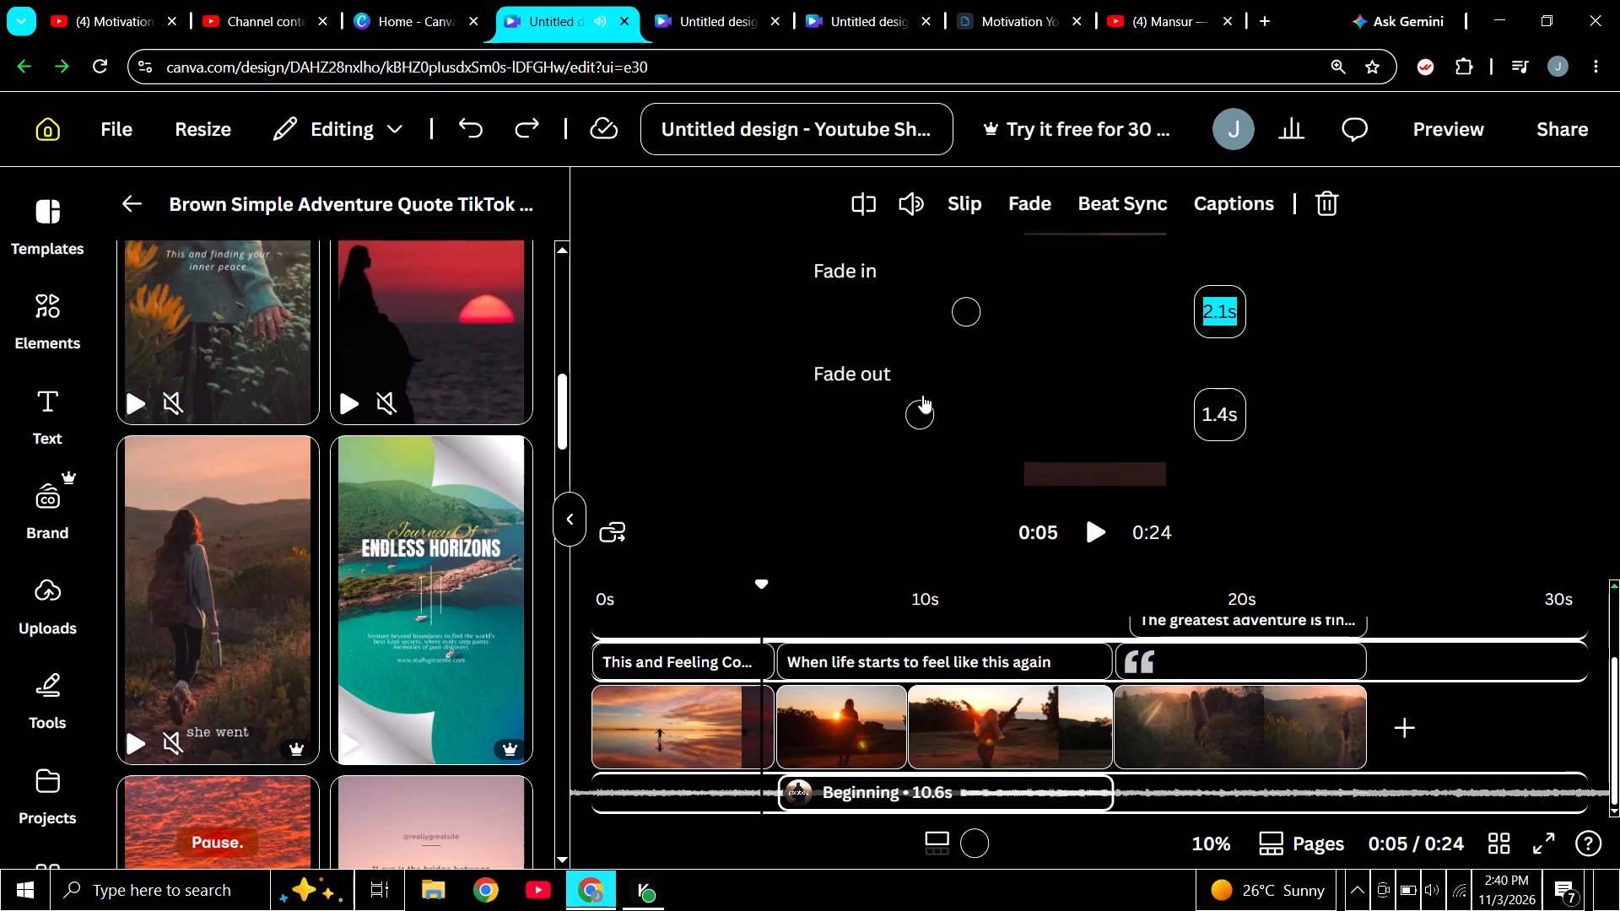
drag(927, 414, 975, 429)
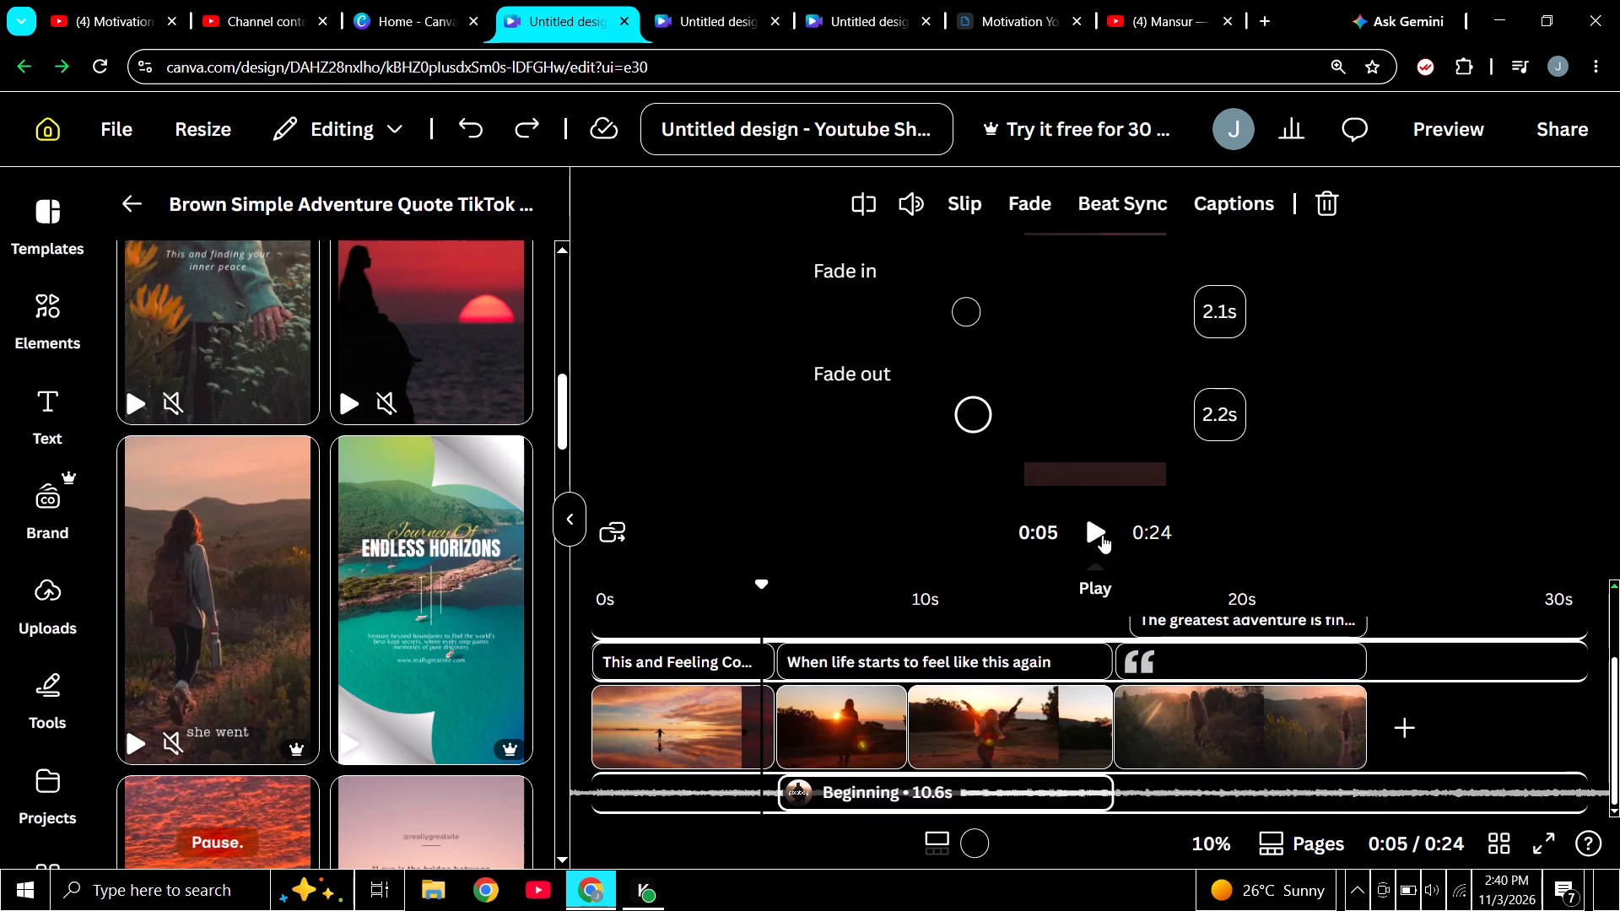
Continue playback from the end of the first clip to hear how the "Beginning" track comes in.
click(1102, 535)
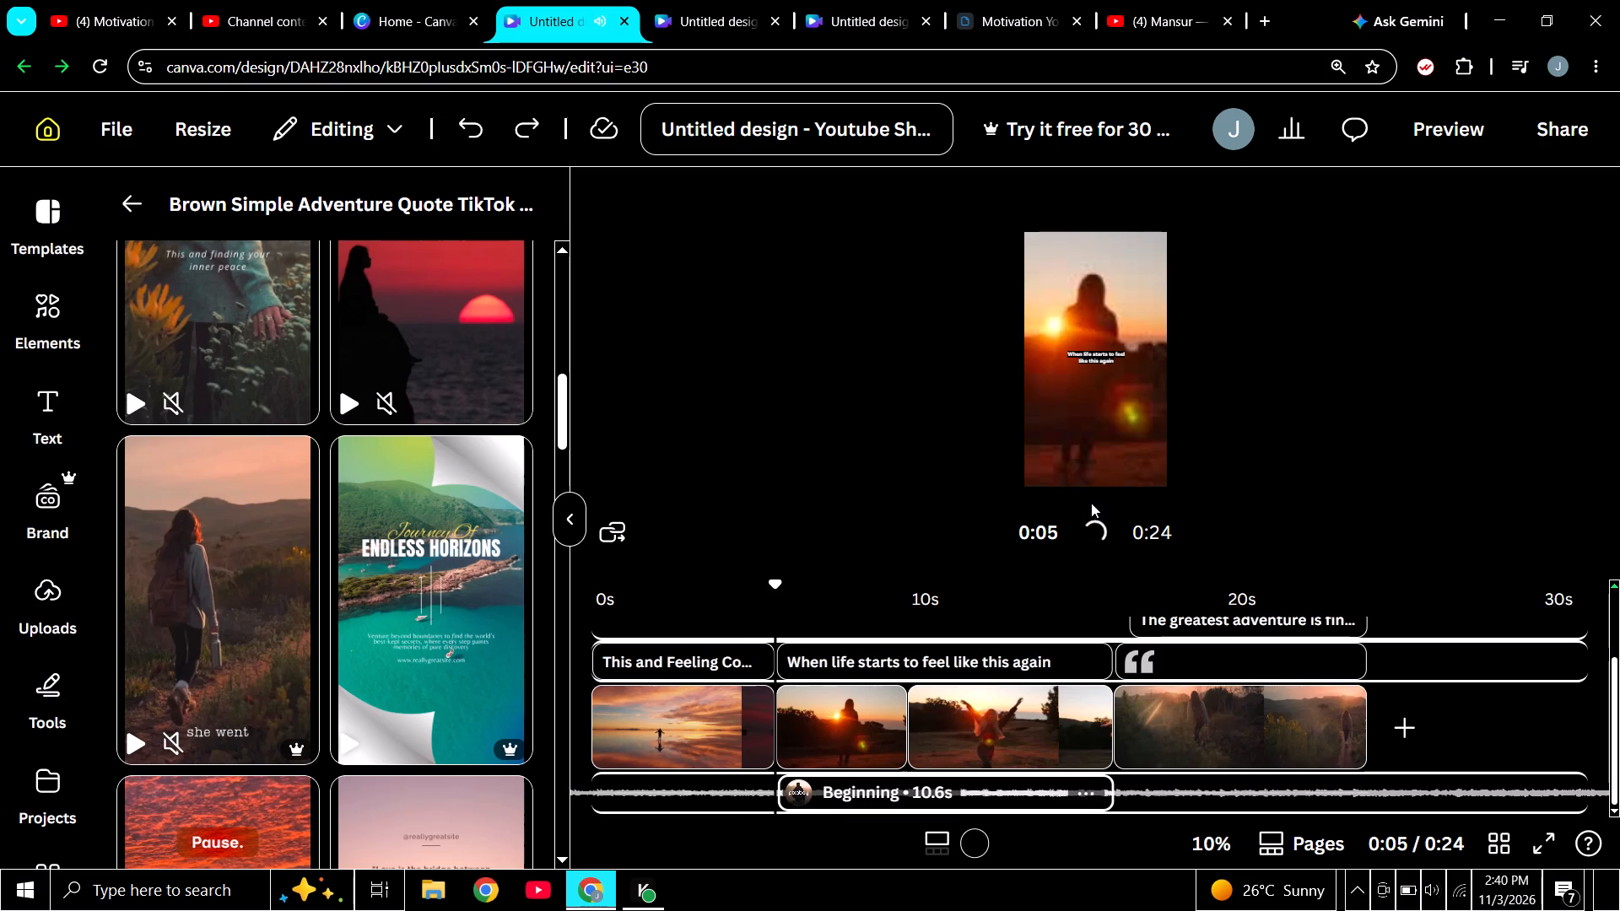
click(1092, 538)
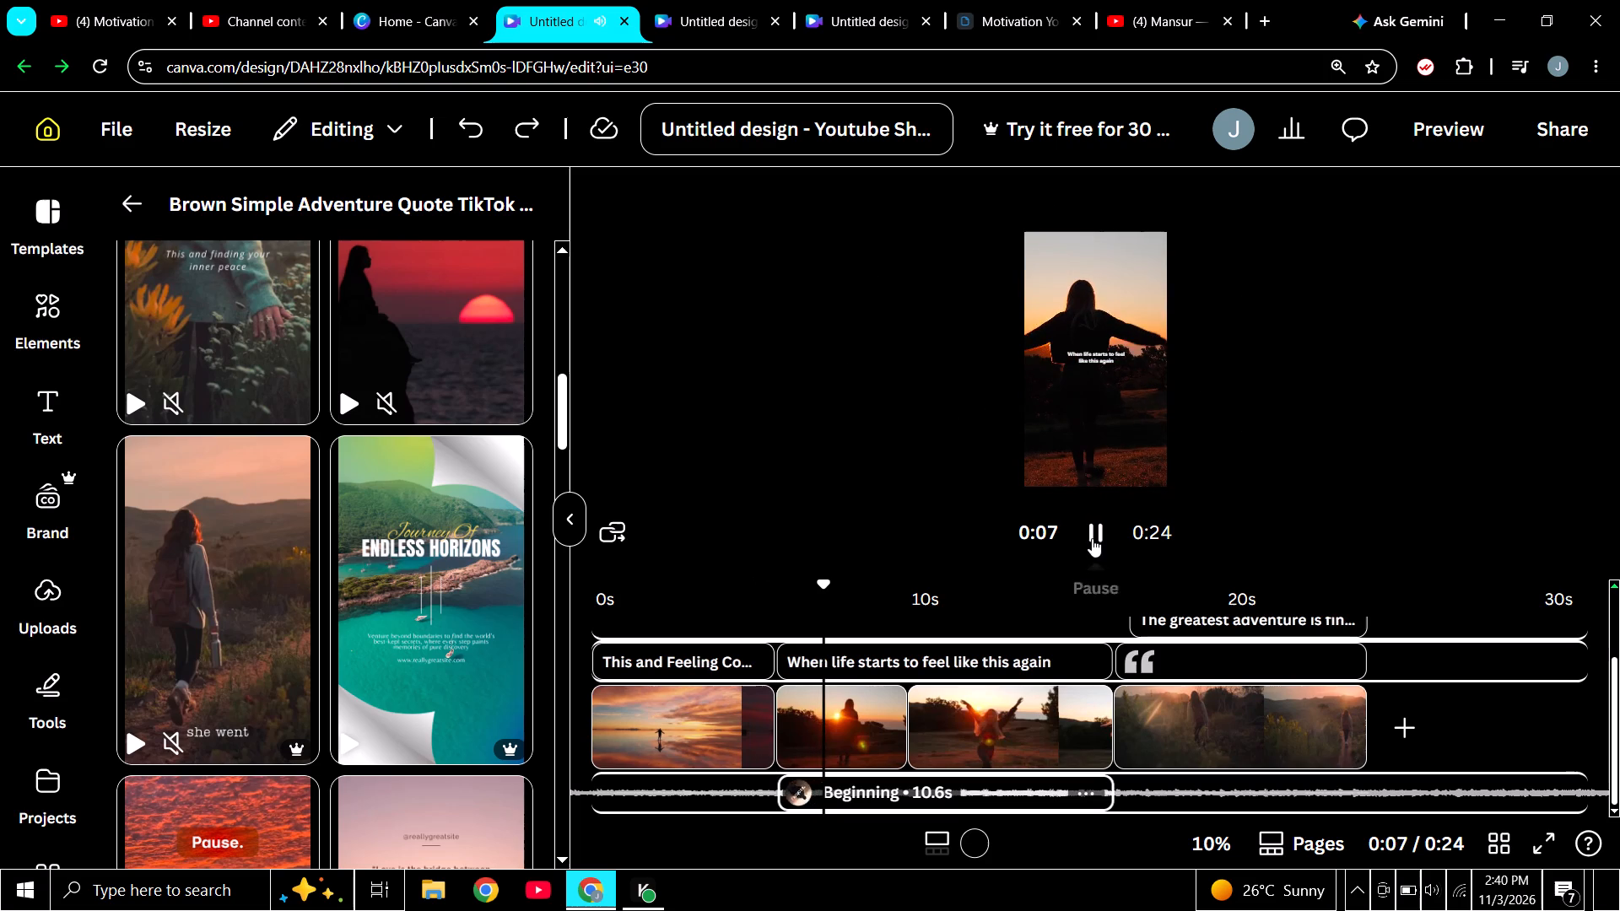
Set the "Beginning" track's fade in to about 3.2 s.
click(836, 787)
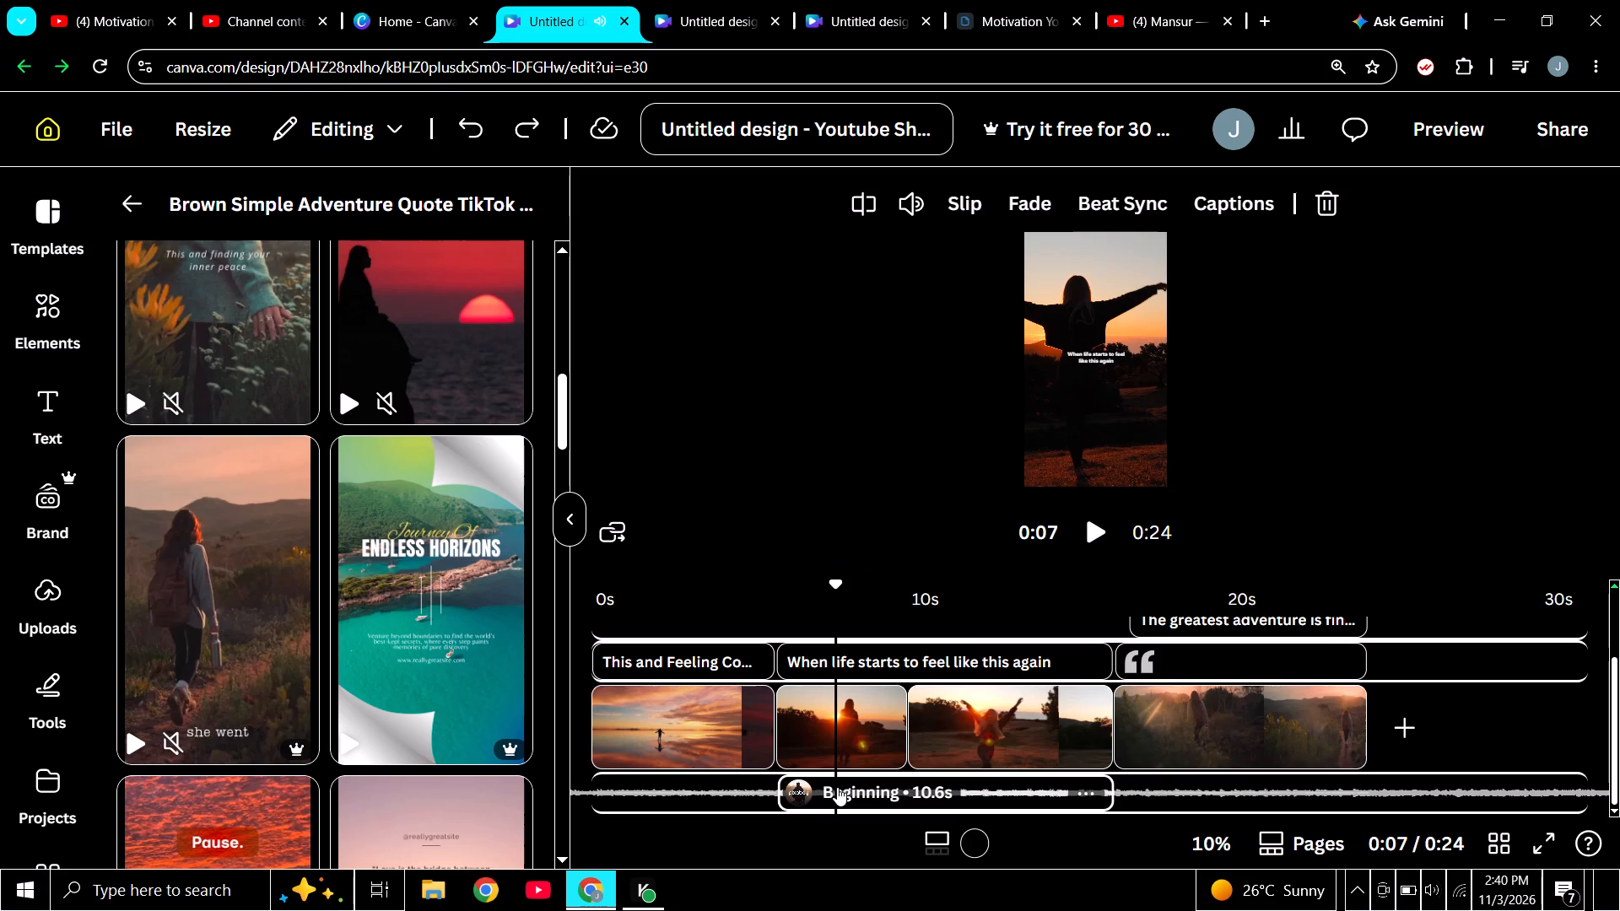
click(874, 792)
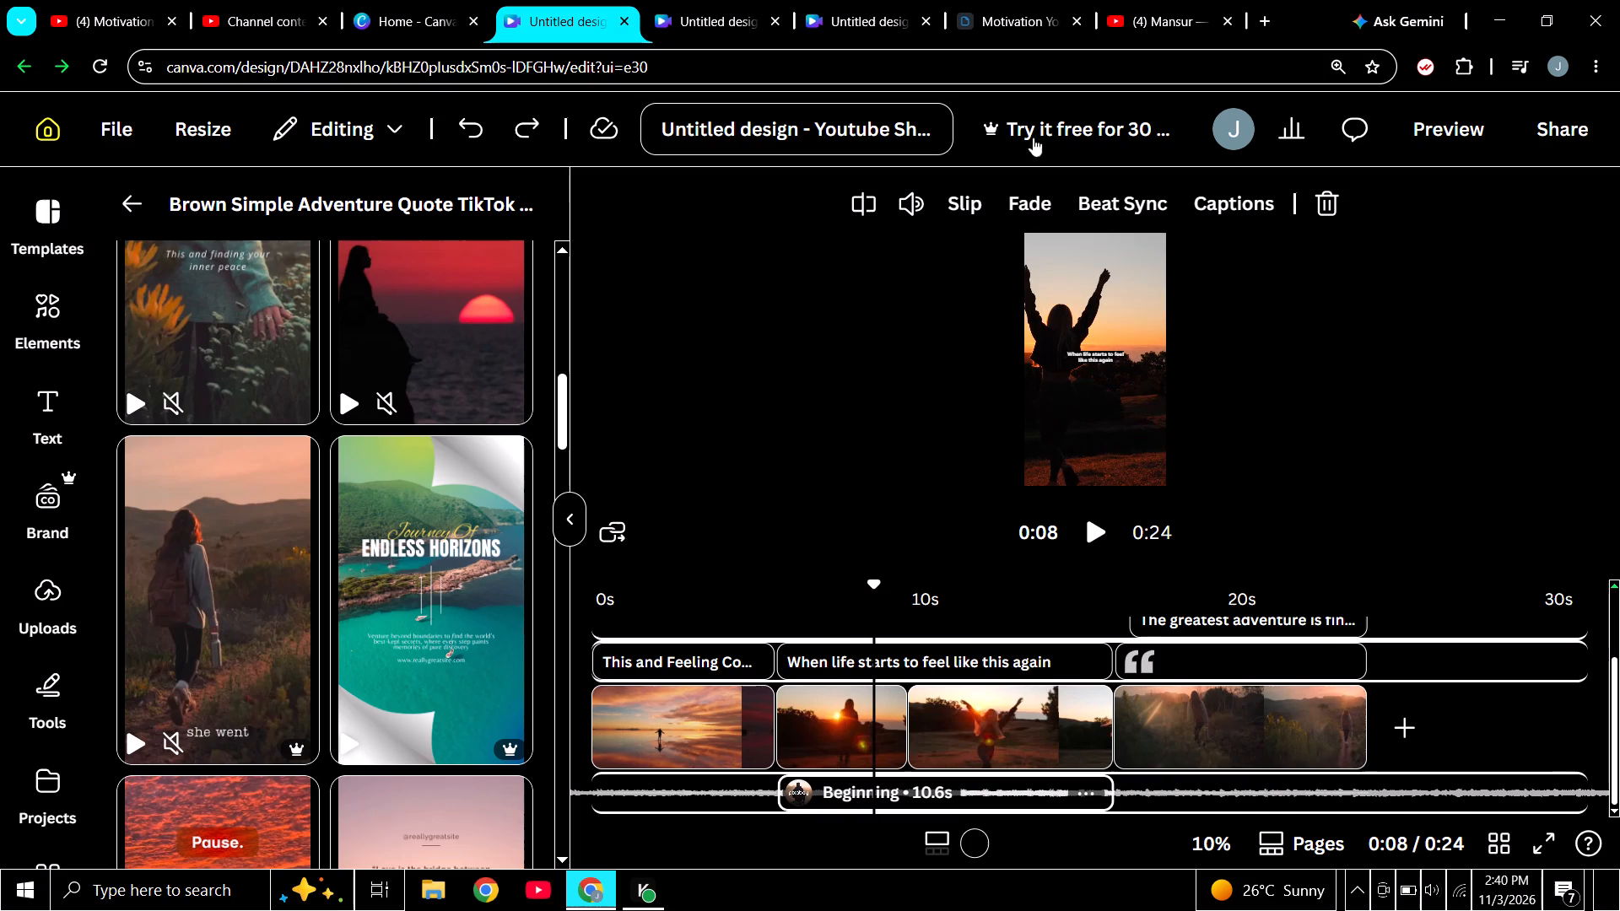
click(1040, 202)
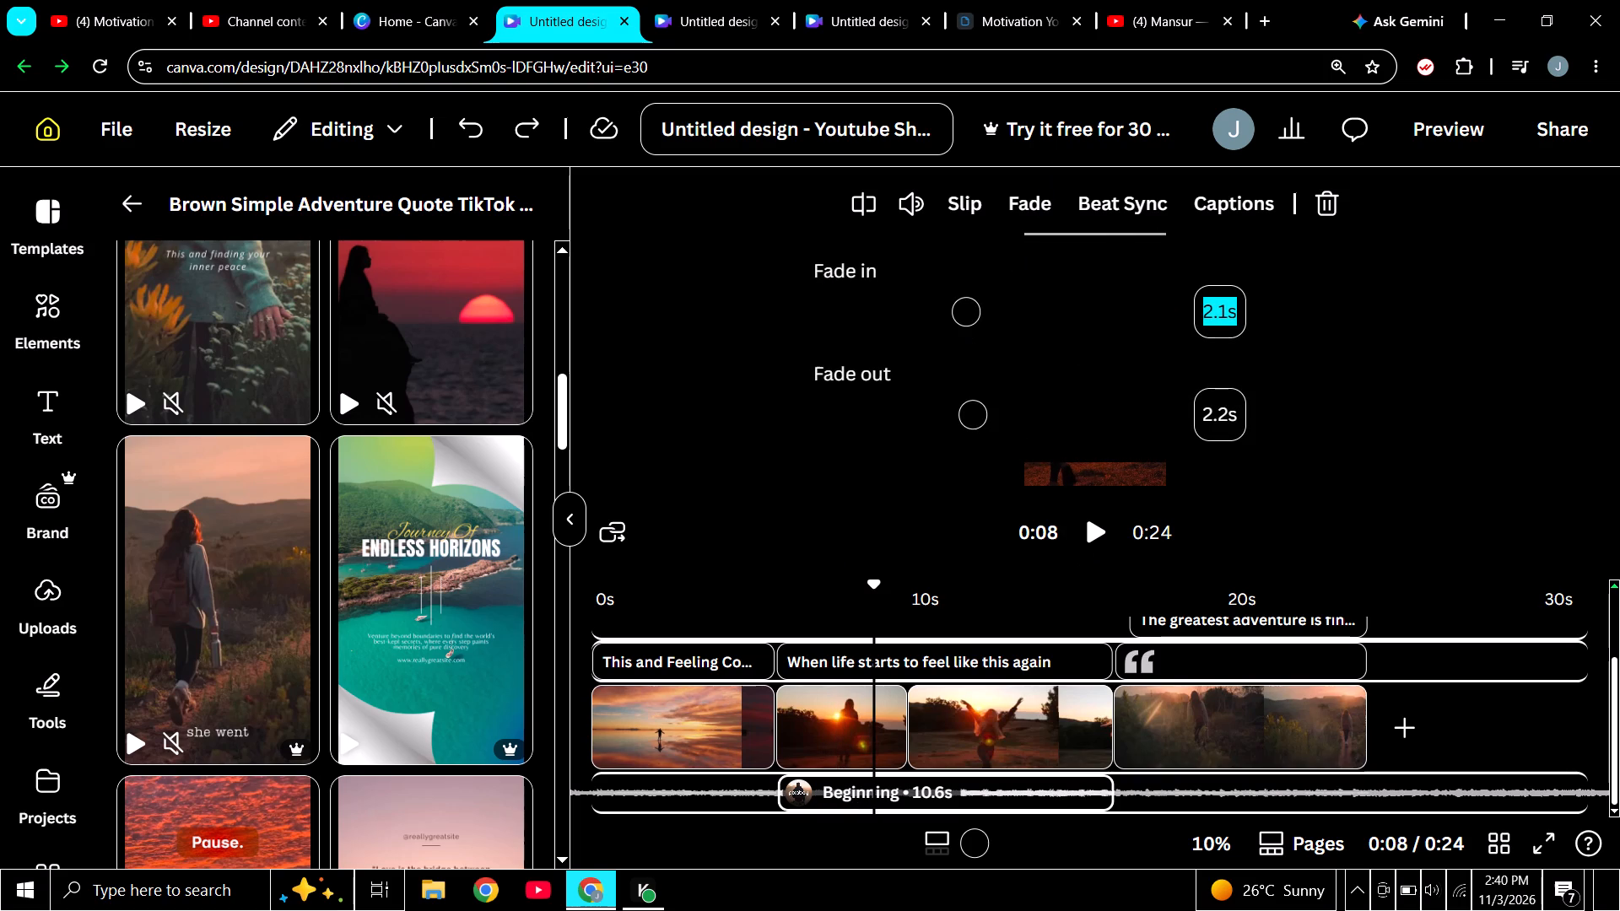
drag(968, 310, 1041, 333)
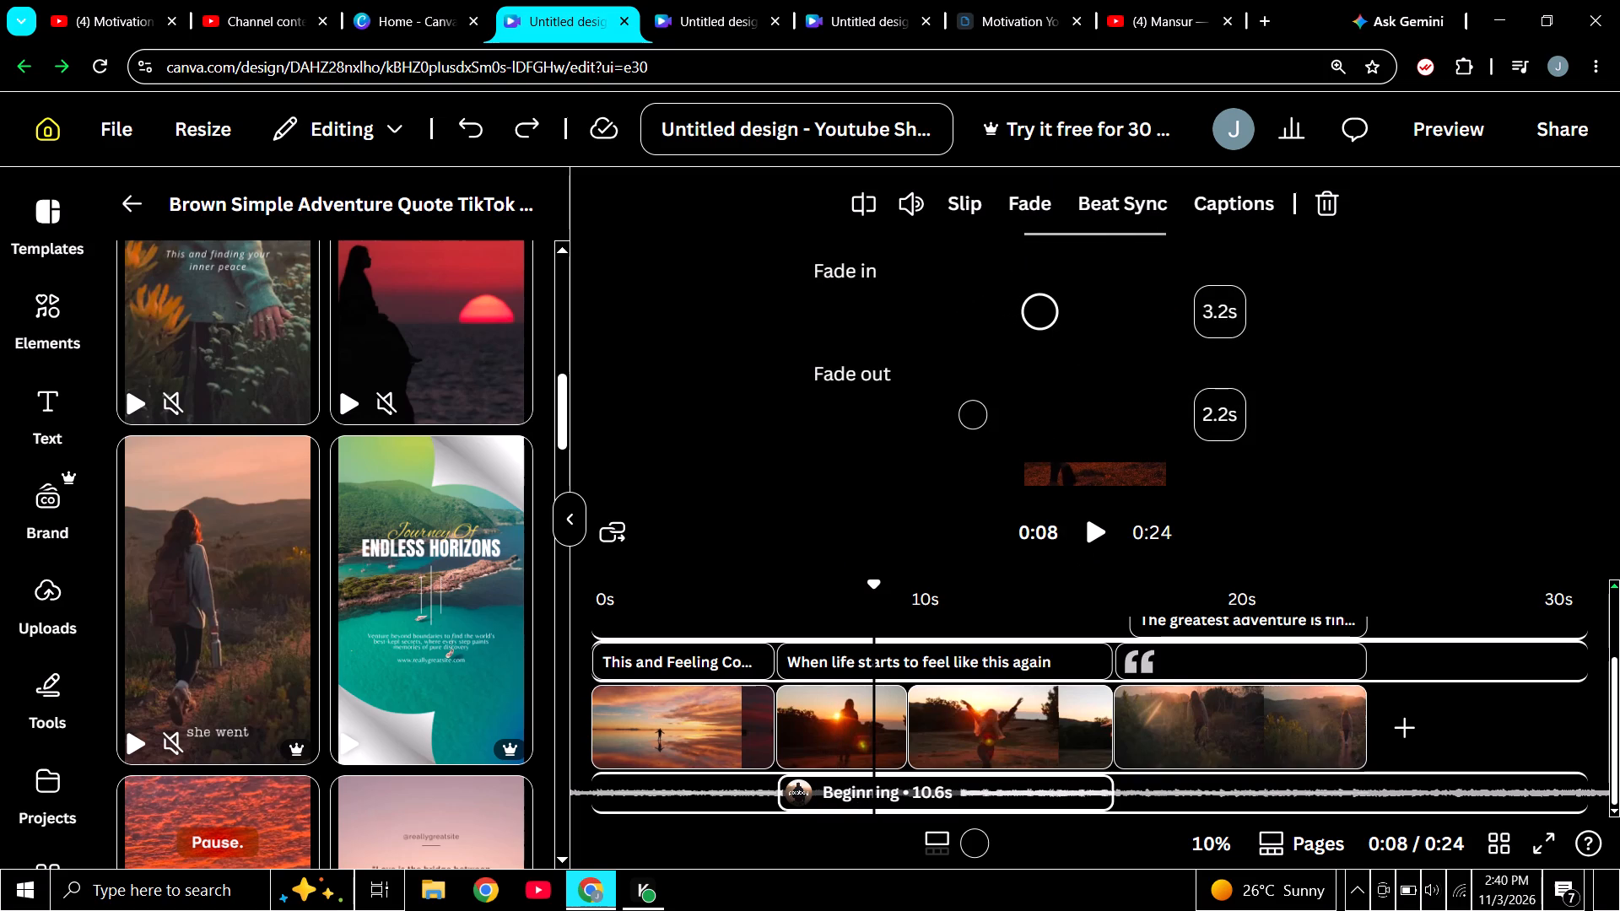
drag(1041, 333, 1045, 335)
Move the playhead back to about 3 s and play into the second template to check the longer fade in.
drag(876, 578, 682, 578)
drag(867, 585, 746, 582)
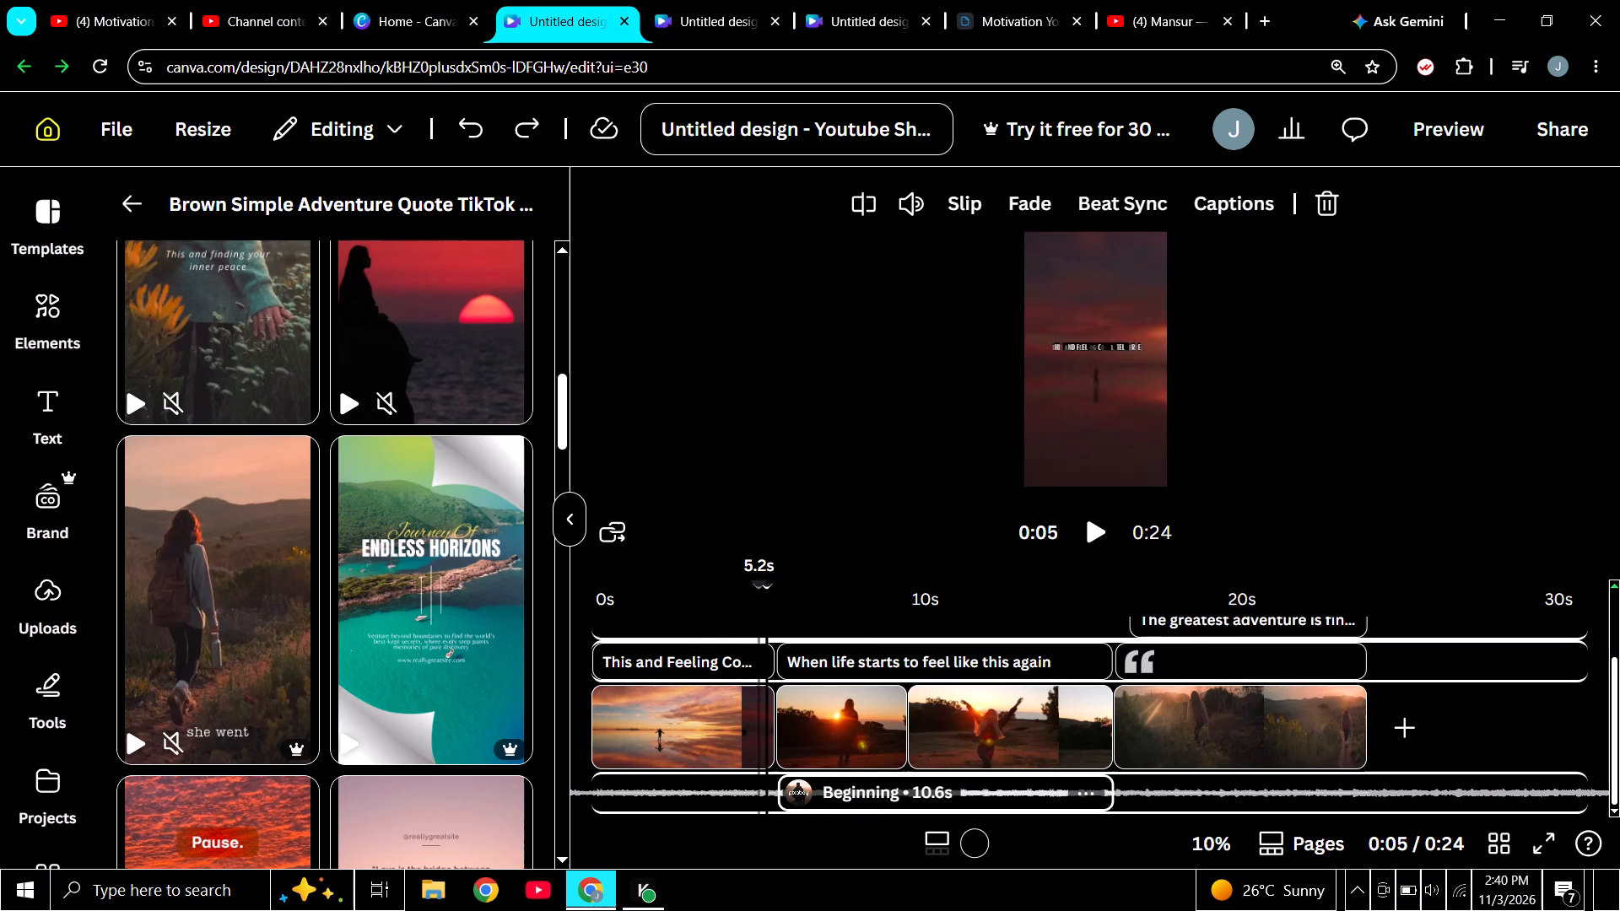
drag(746, 582, 707, 578)
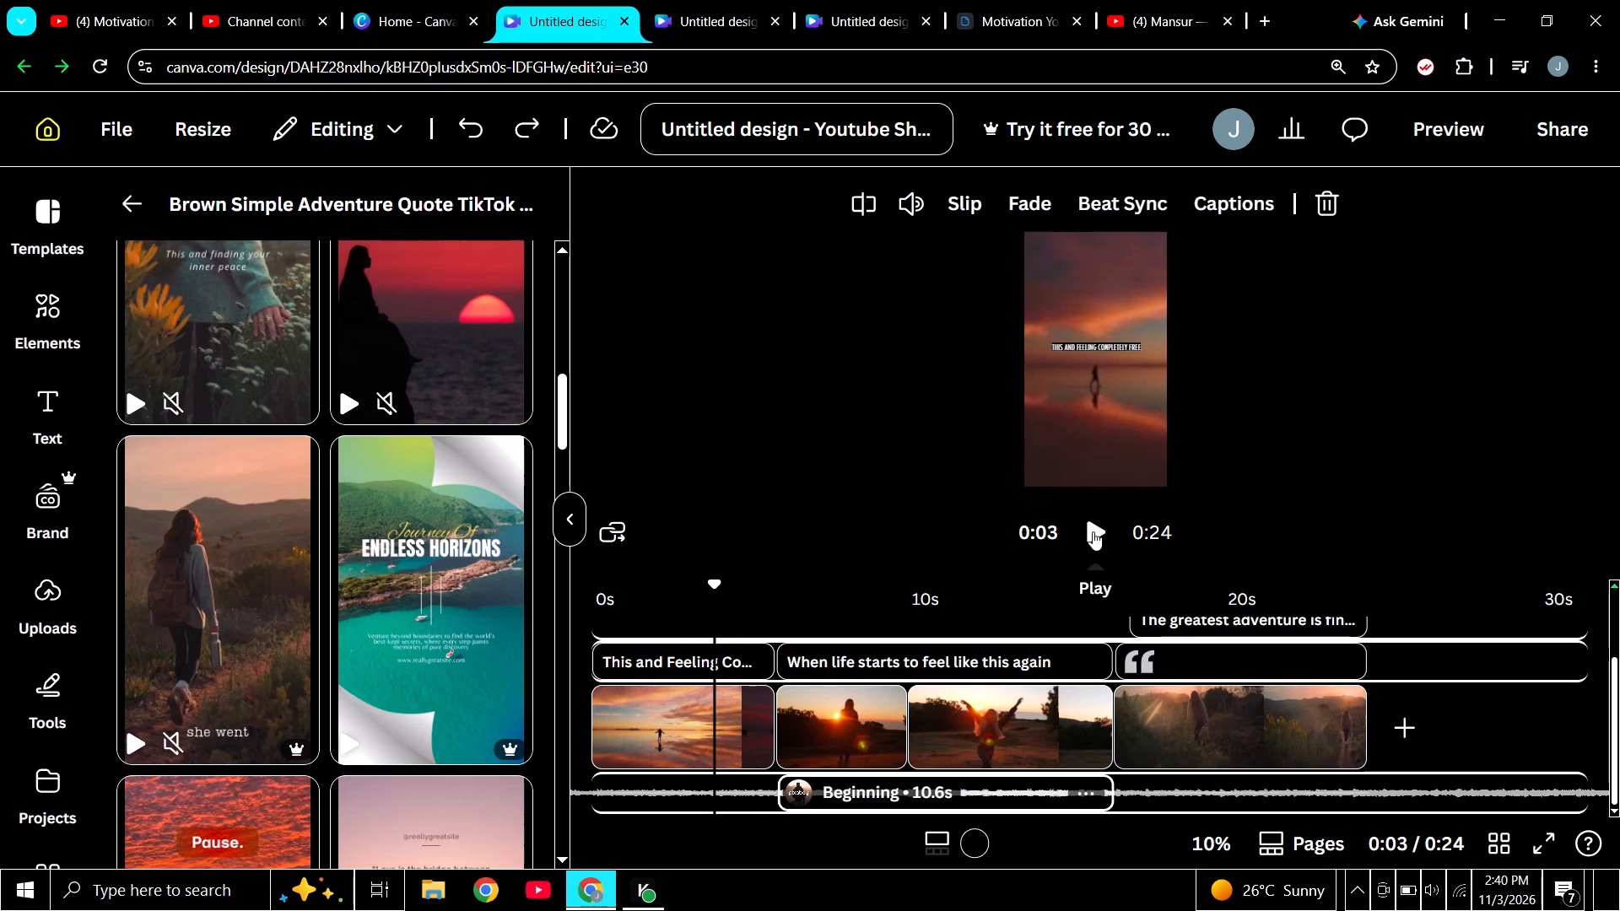
click(1093, 531)
click(1093, 531)
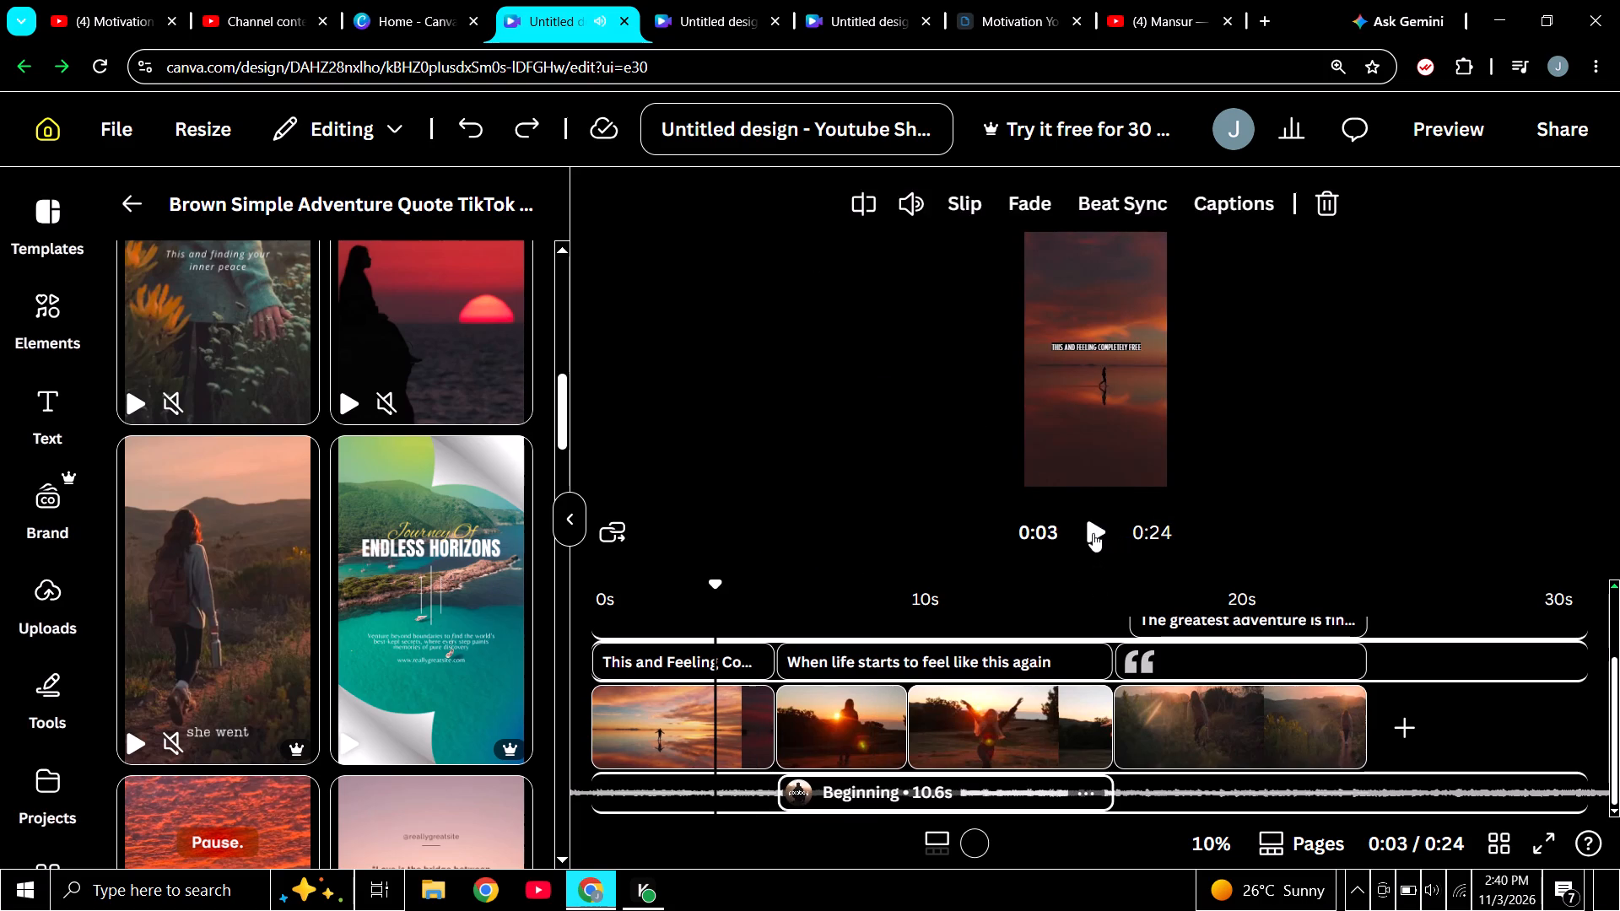
click(1093, 533)
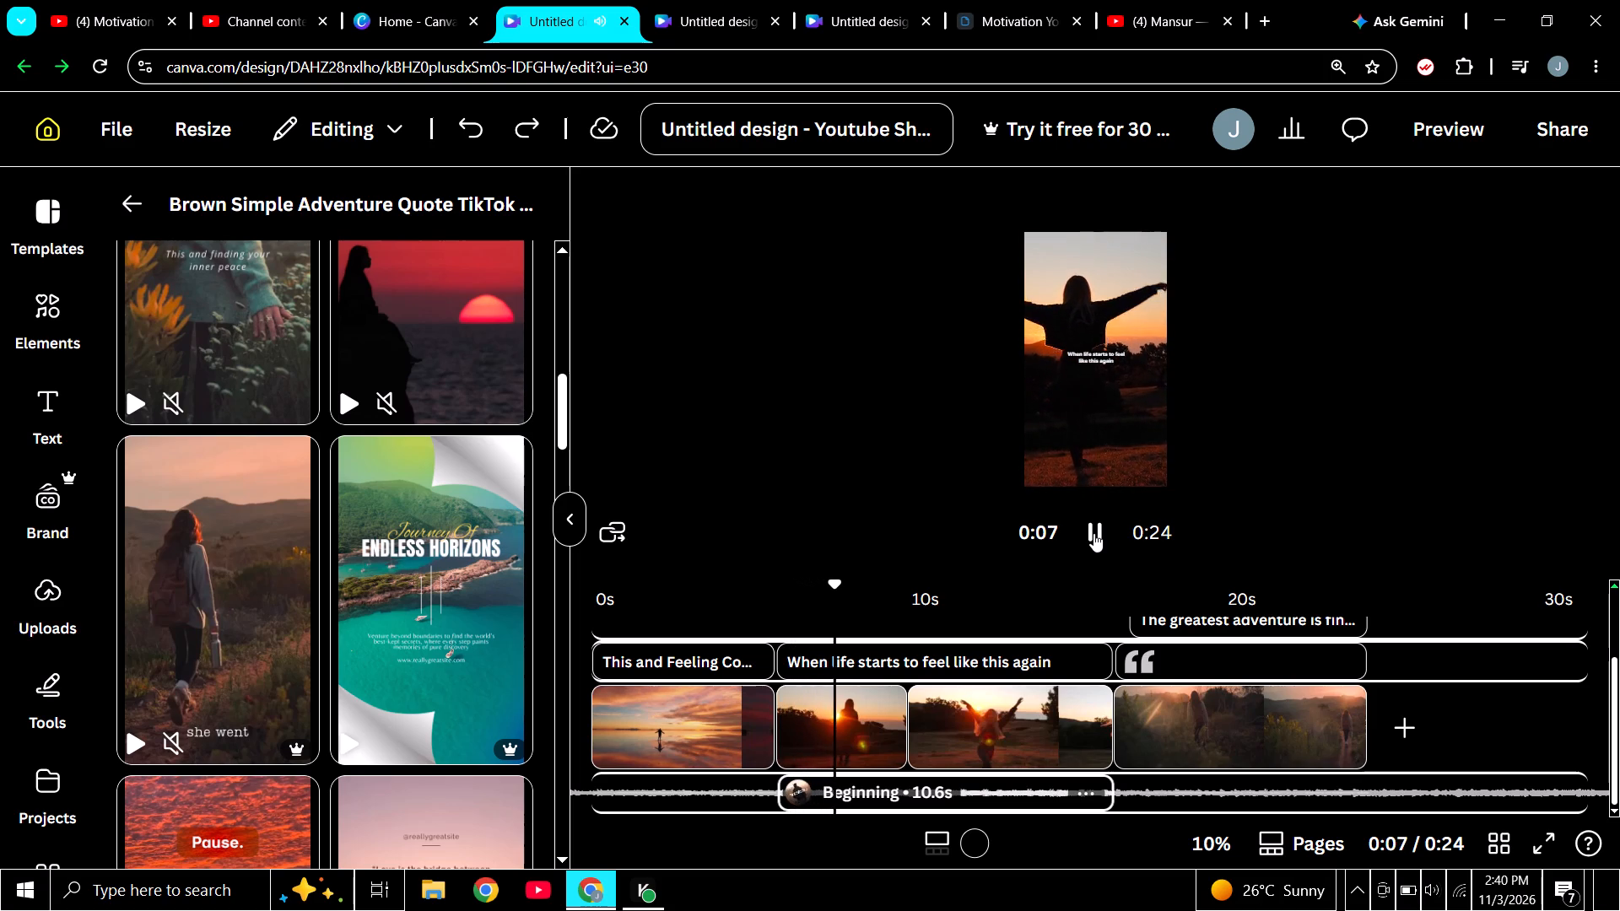
click(1093, 533)
scroll(1066, 563, down, 2)
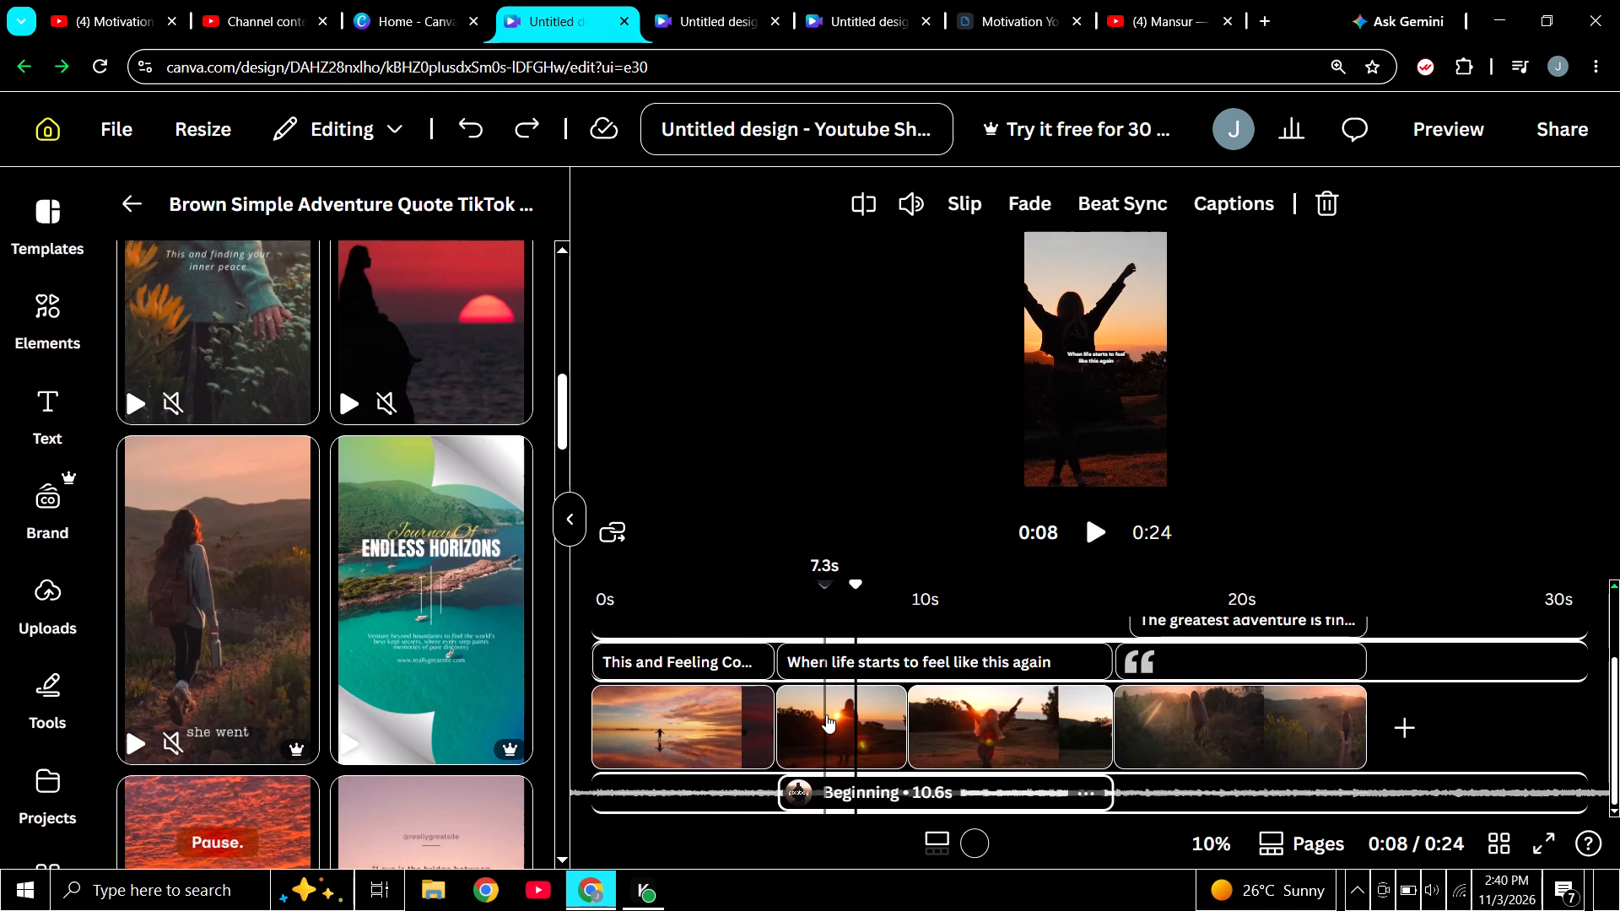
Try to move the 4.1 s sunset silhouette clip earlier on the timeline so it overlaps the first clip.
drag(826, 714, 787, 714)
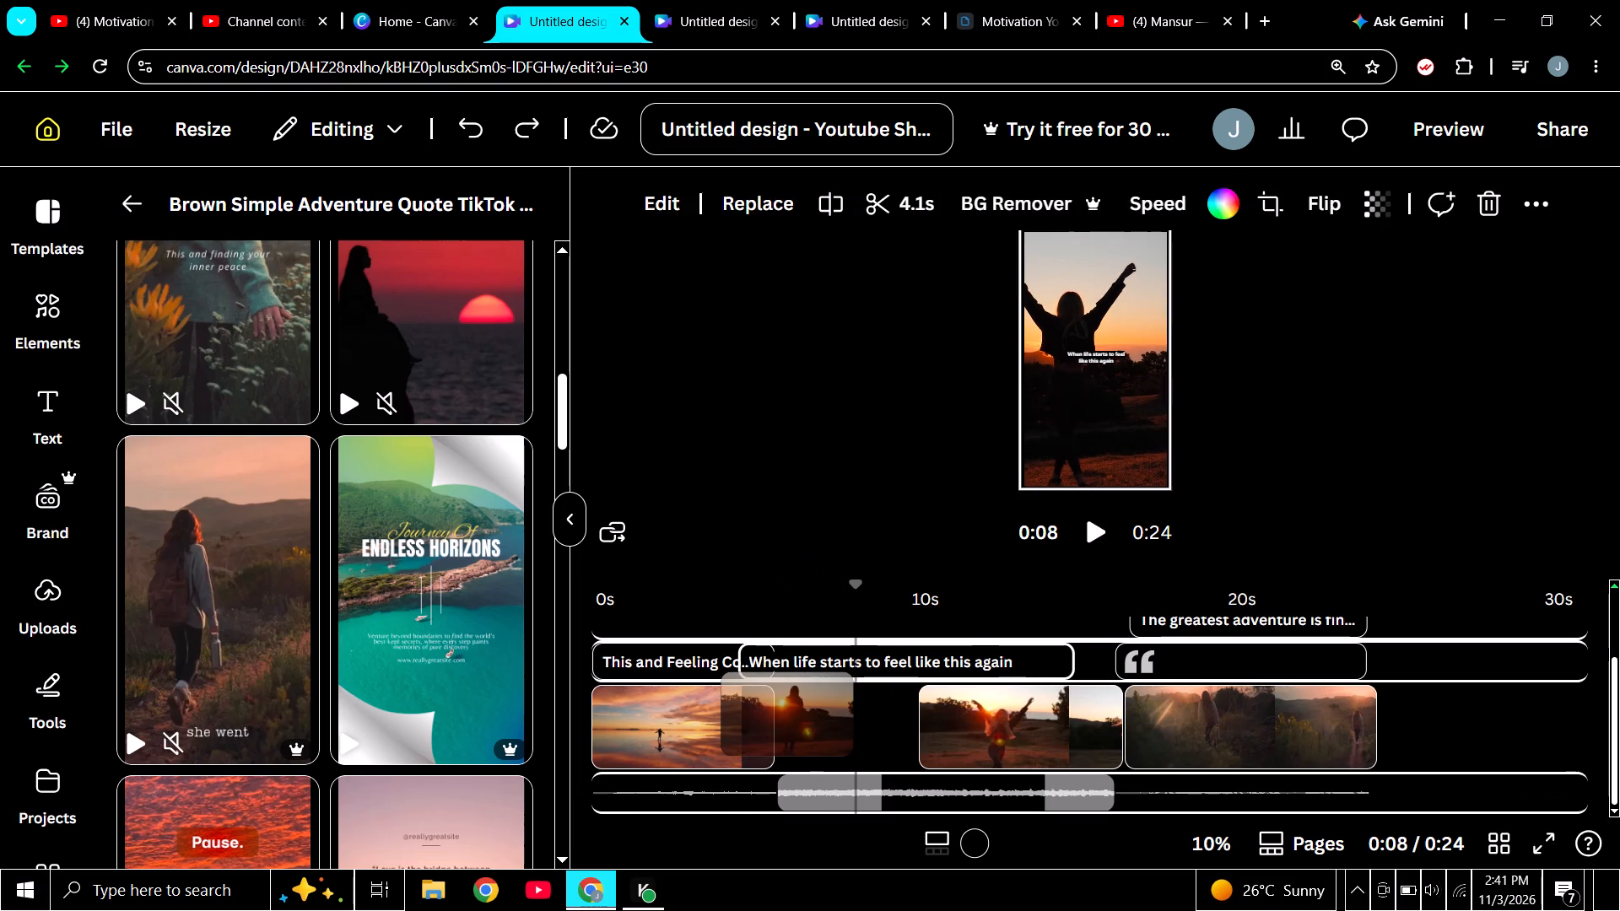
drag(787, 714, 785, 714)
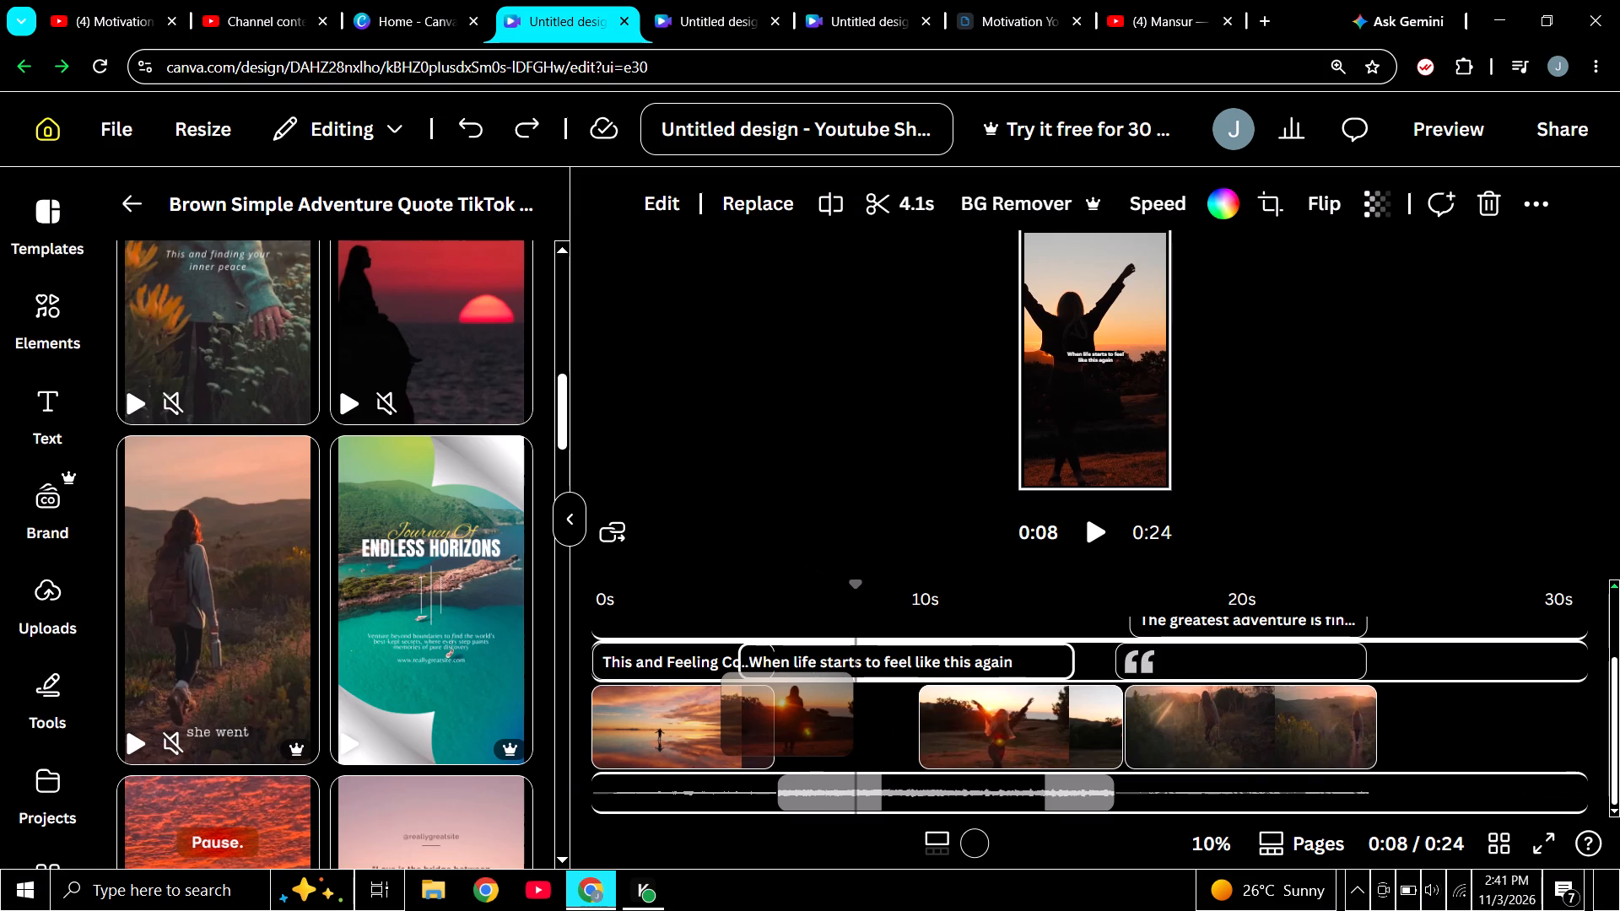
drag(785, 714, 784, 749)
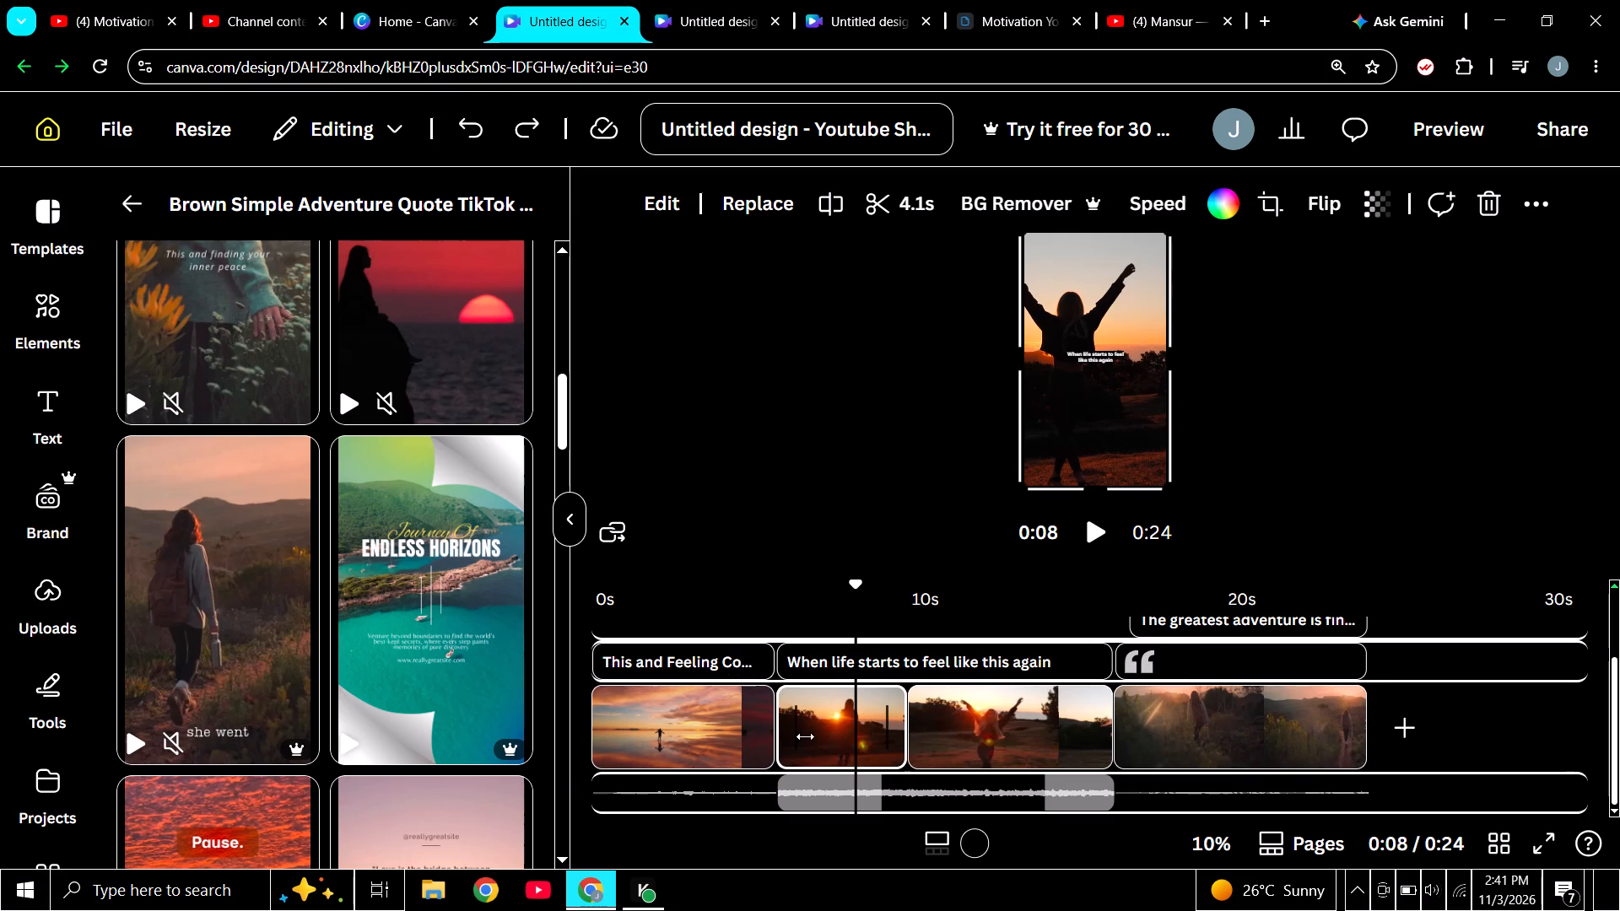
Play the video from about 3.8 s through to the adventure quote clip to check the audio transitions.
drag(856, 581, 712, 596)
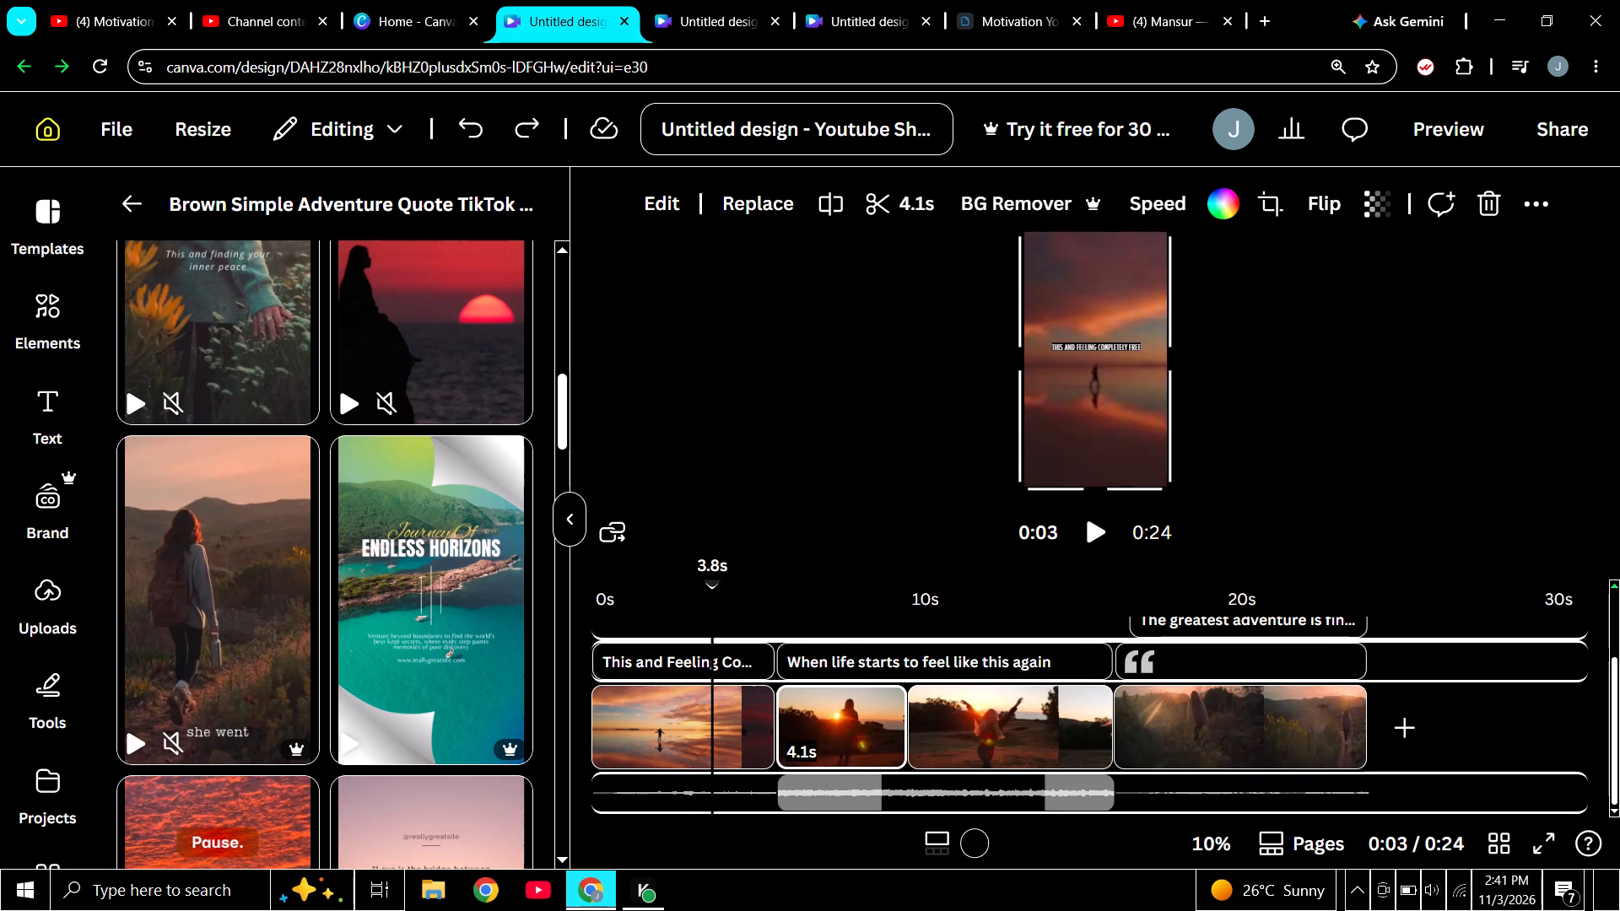
drag(712, 596, 715, 596)
click(1093, 532)
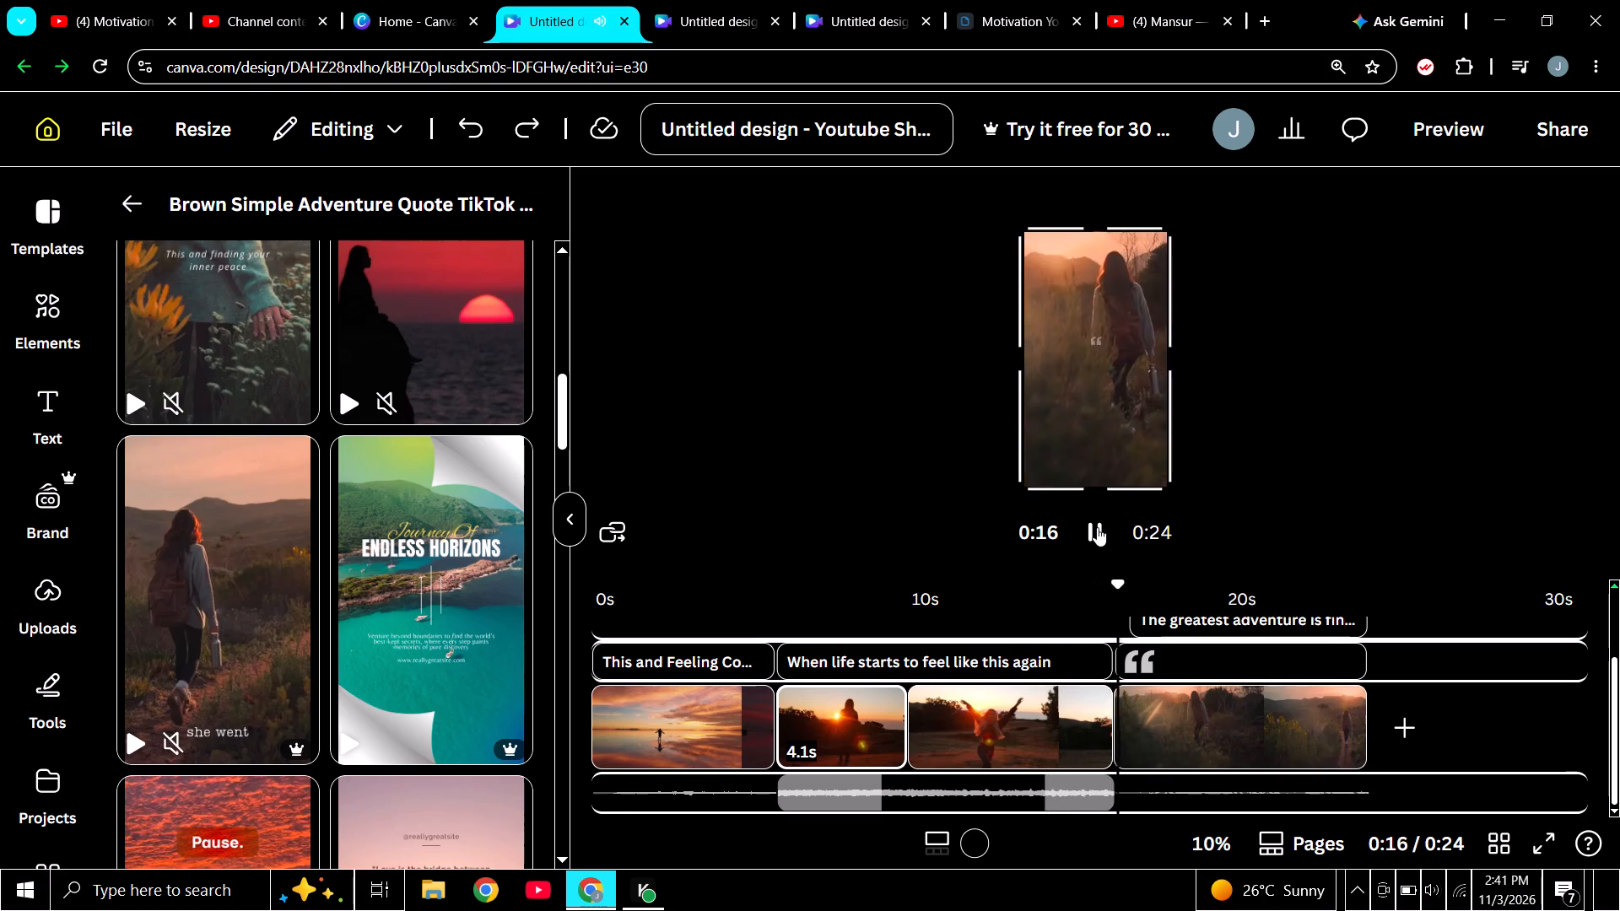
click(1097, 527)
Select the final adventure quote clip and examine its additional editing options.
click(1245, 729)
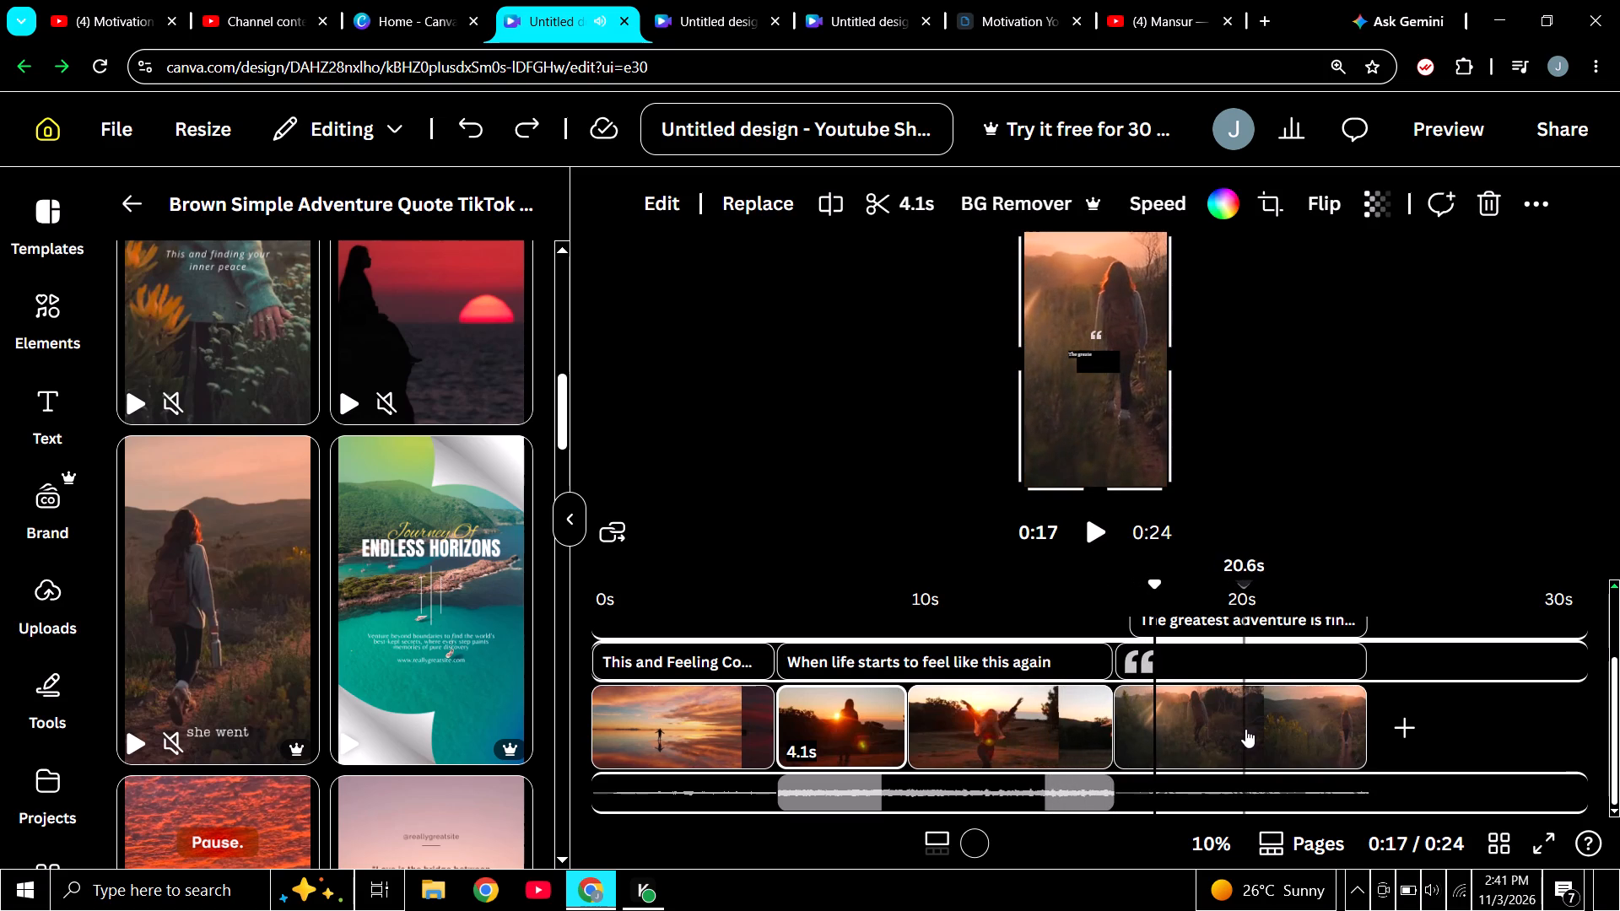
drag(1245, 729, 1207, 729)
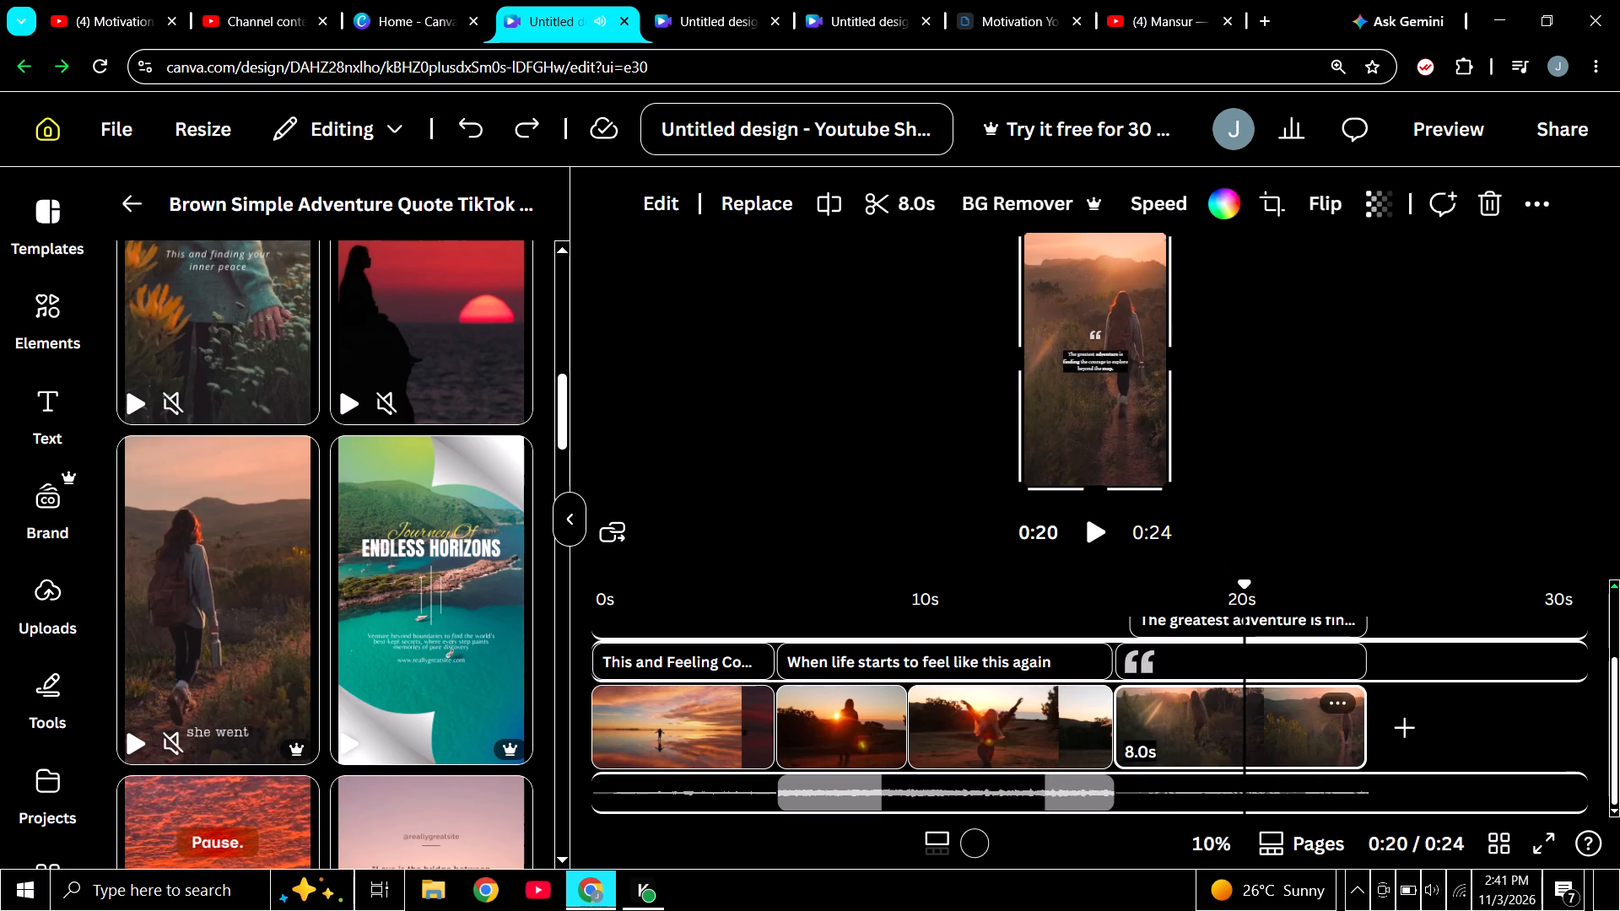
drag(1207, 729, 1178, 729)
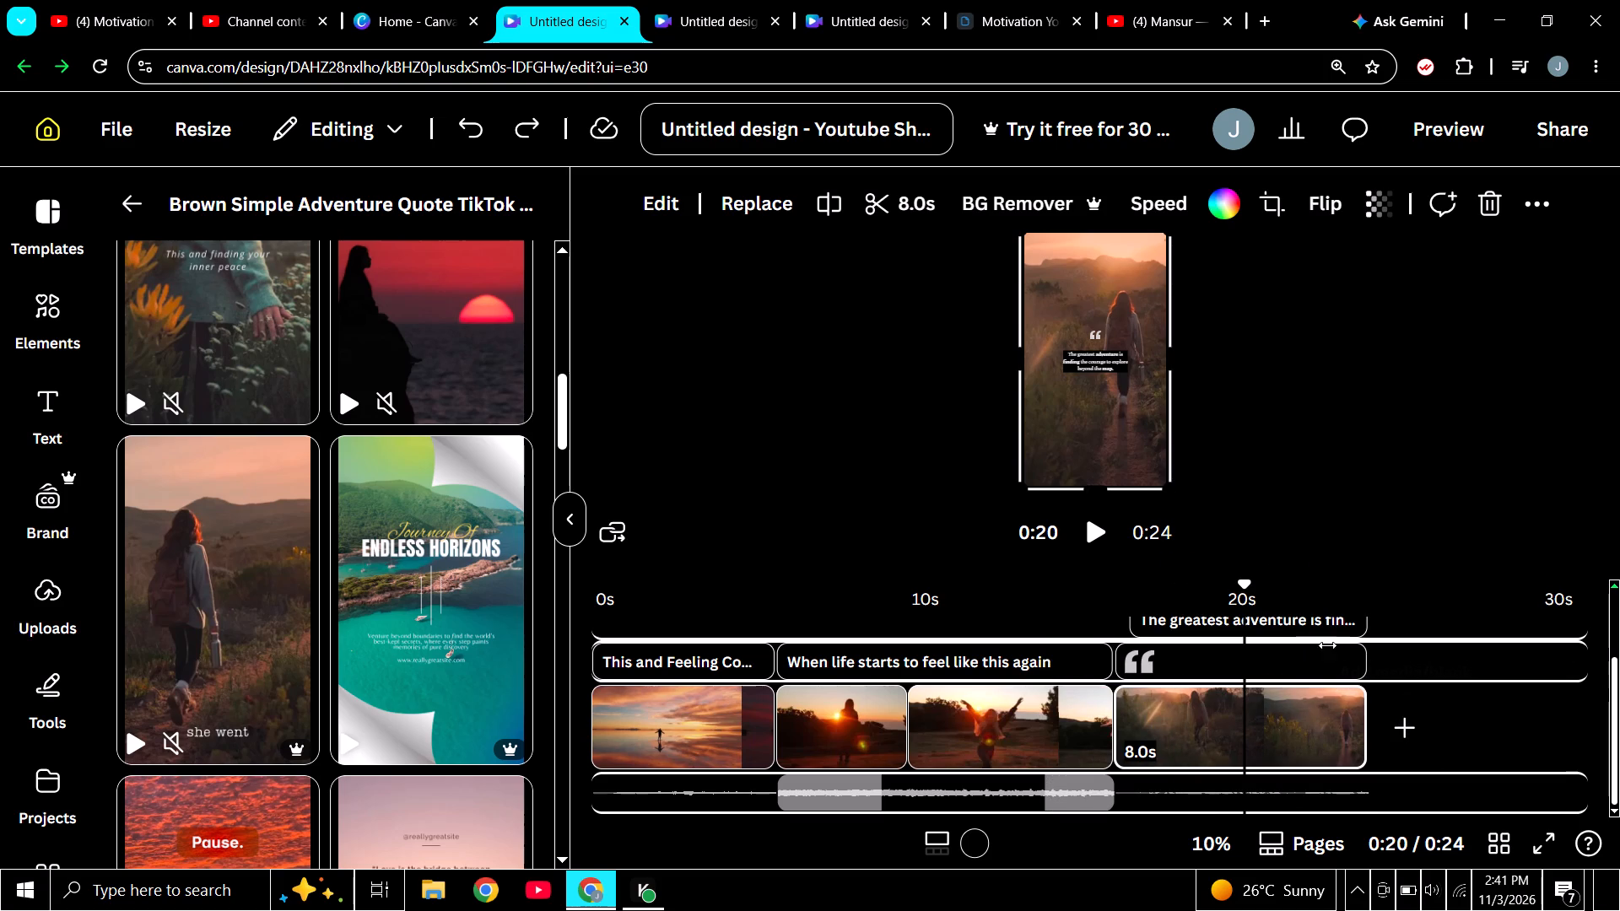
scroll(929, 690, down, 3)
click(1537, 201)
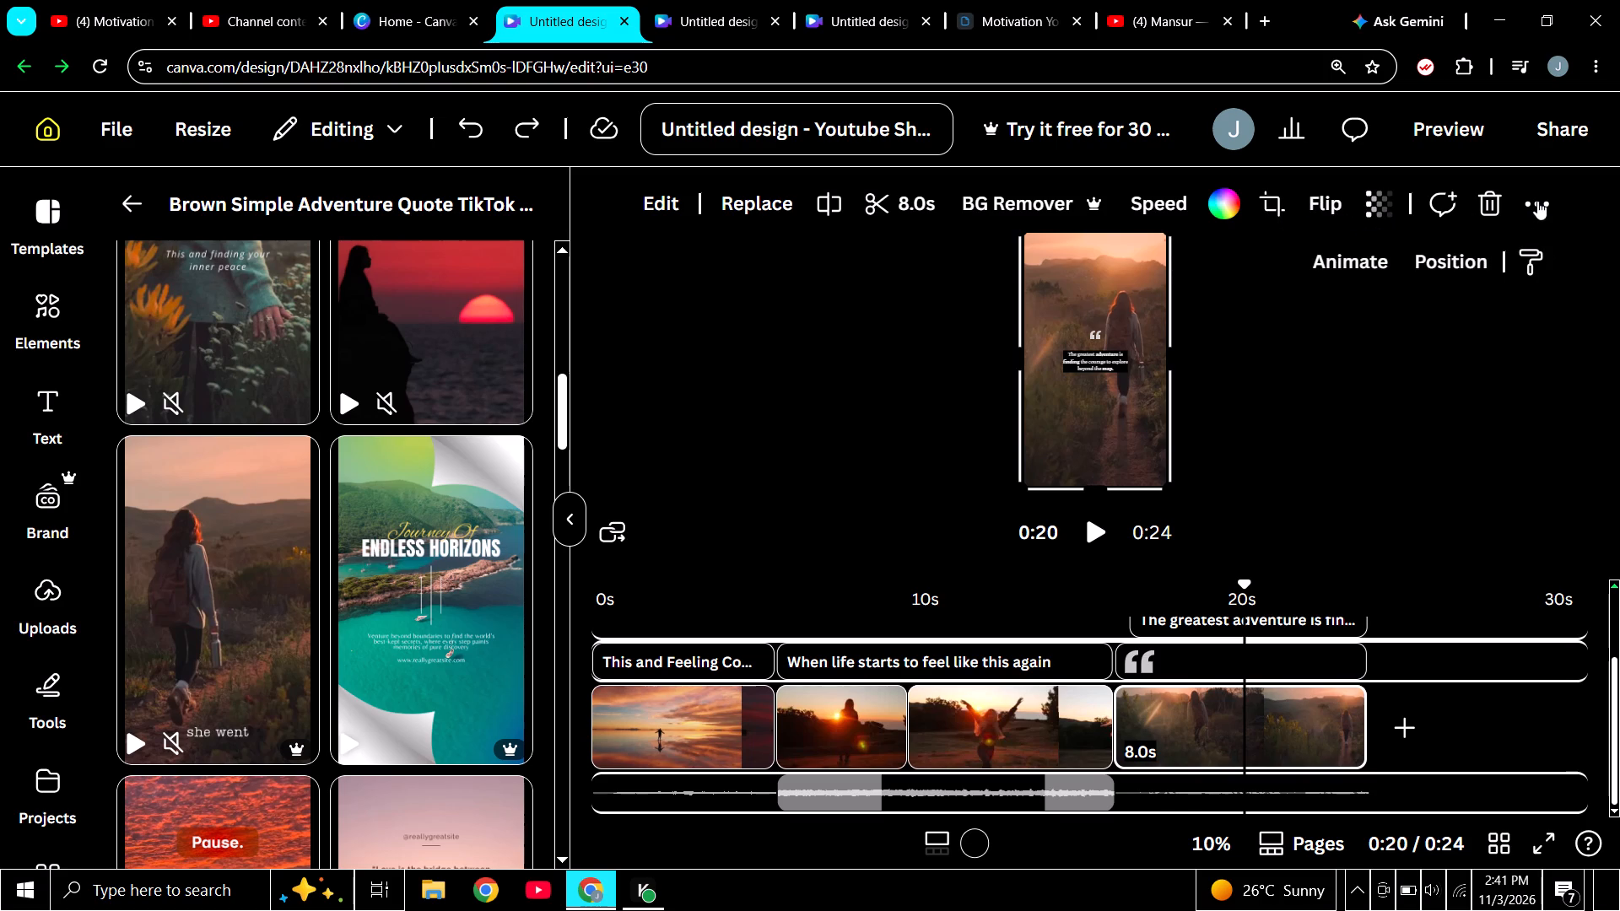
Move the playhead back to about 4 s and replay the second template's clips to check the sound.
click(1246, 576)
drag(1246, 576, 1090, 606)
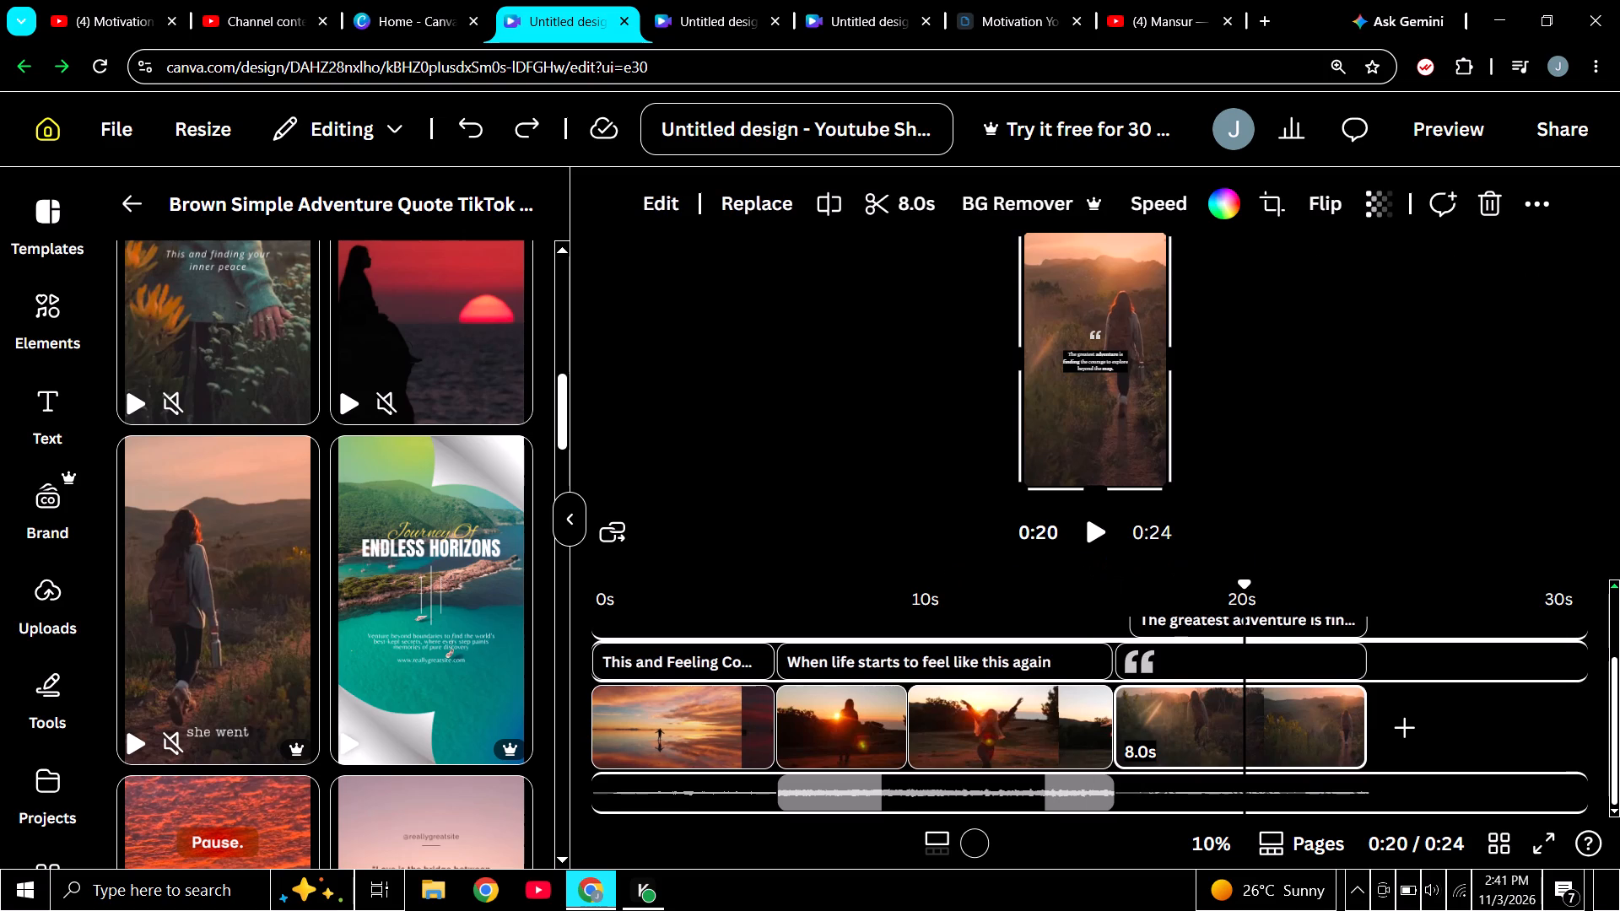
drag(1243, 579, 717, 596)
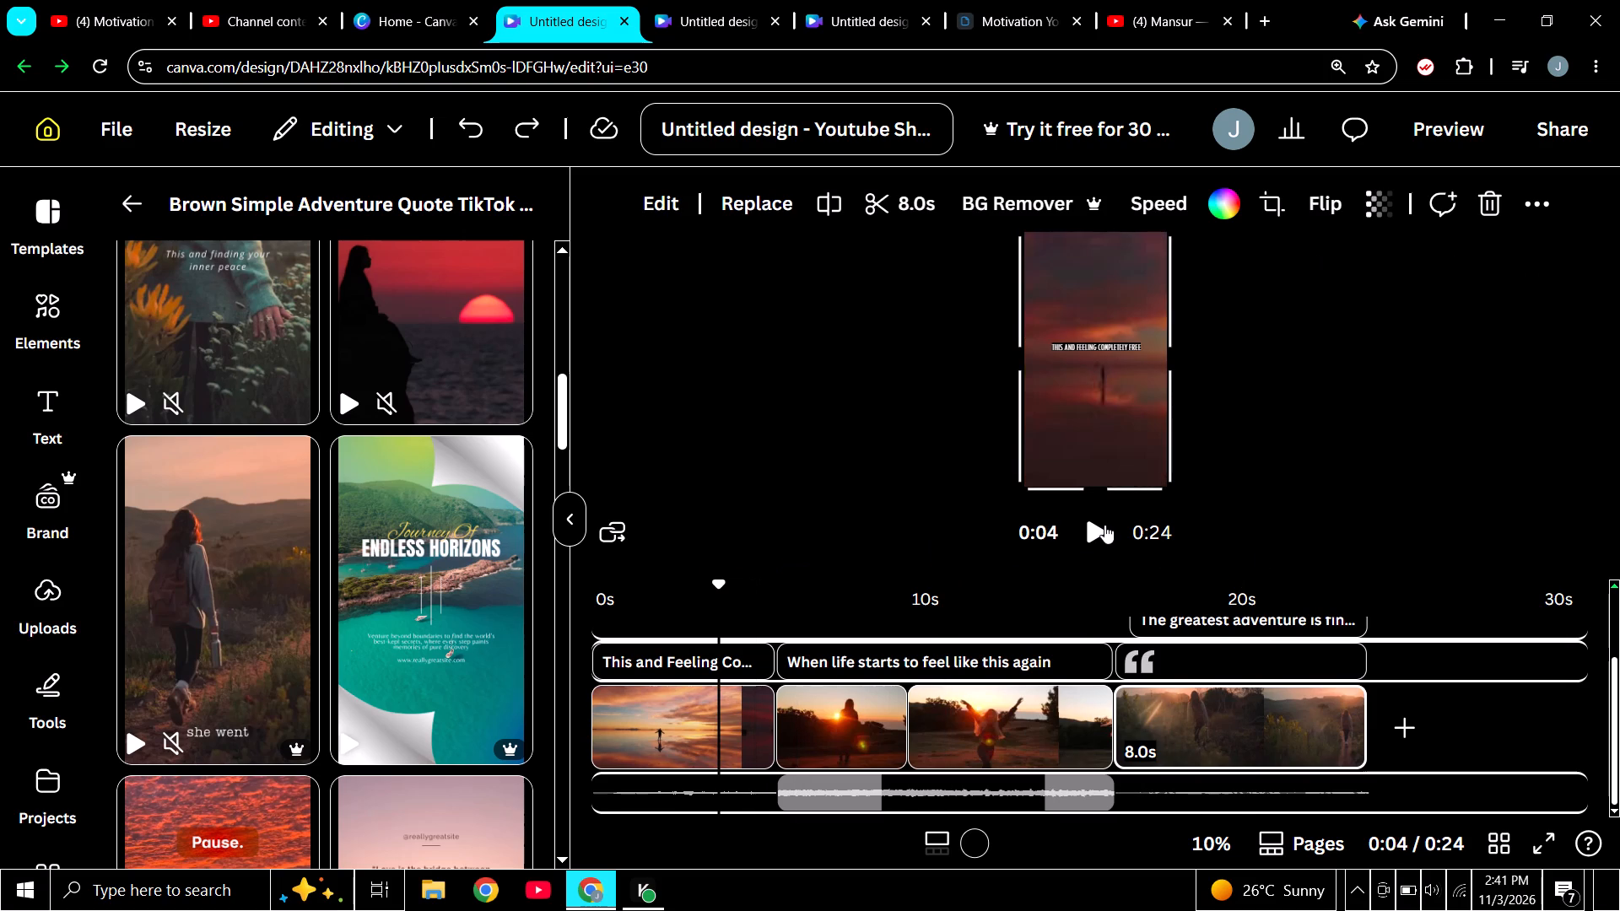
click(1103, 532)
click(1095, 532)
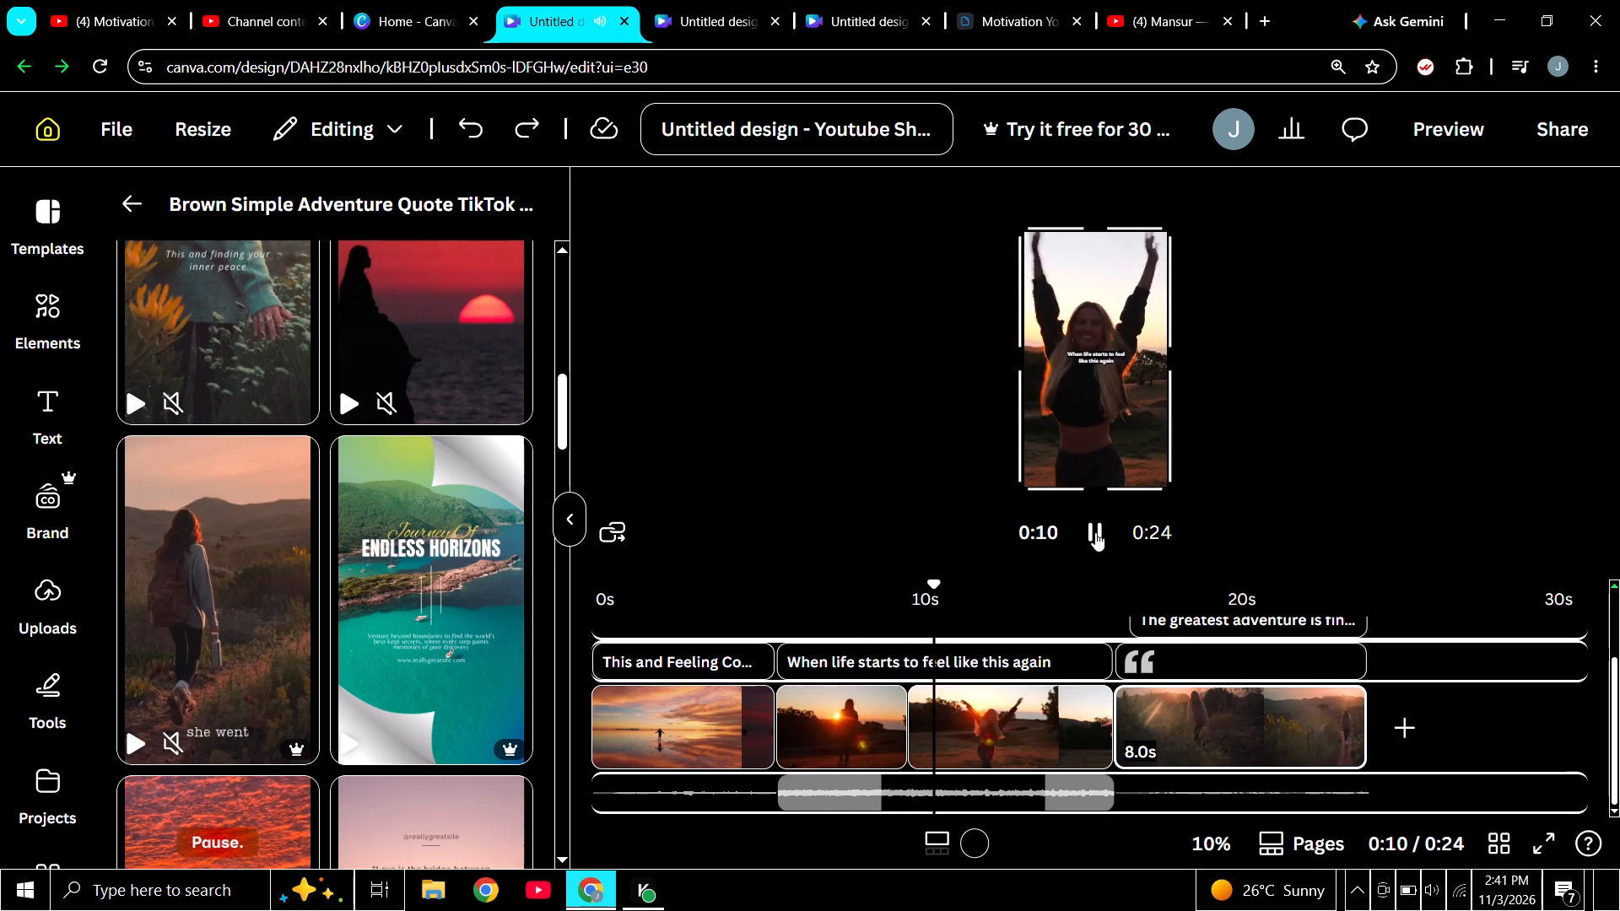
Delete the Calm Ethereal Music audio track beneath the final adventure quote clip.
click(1095, 532)
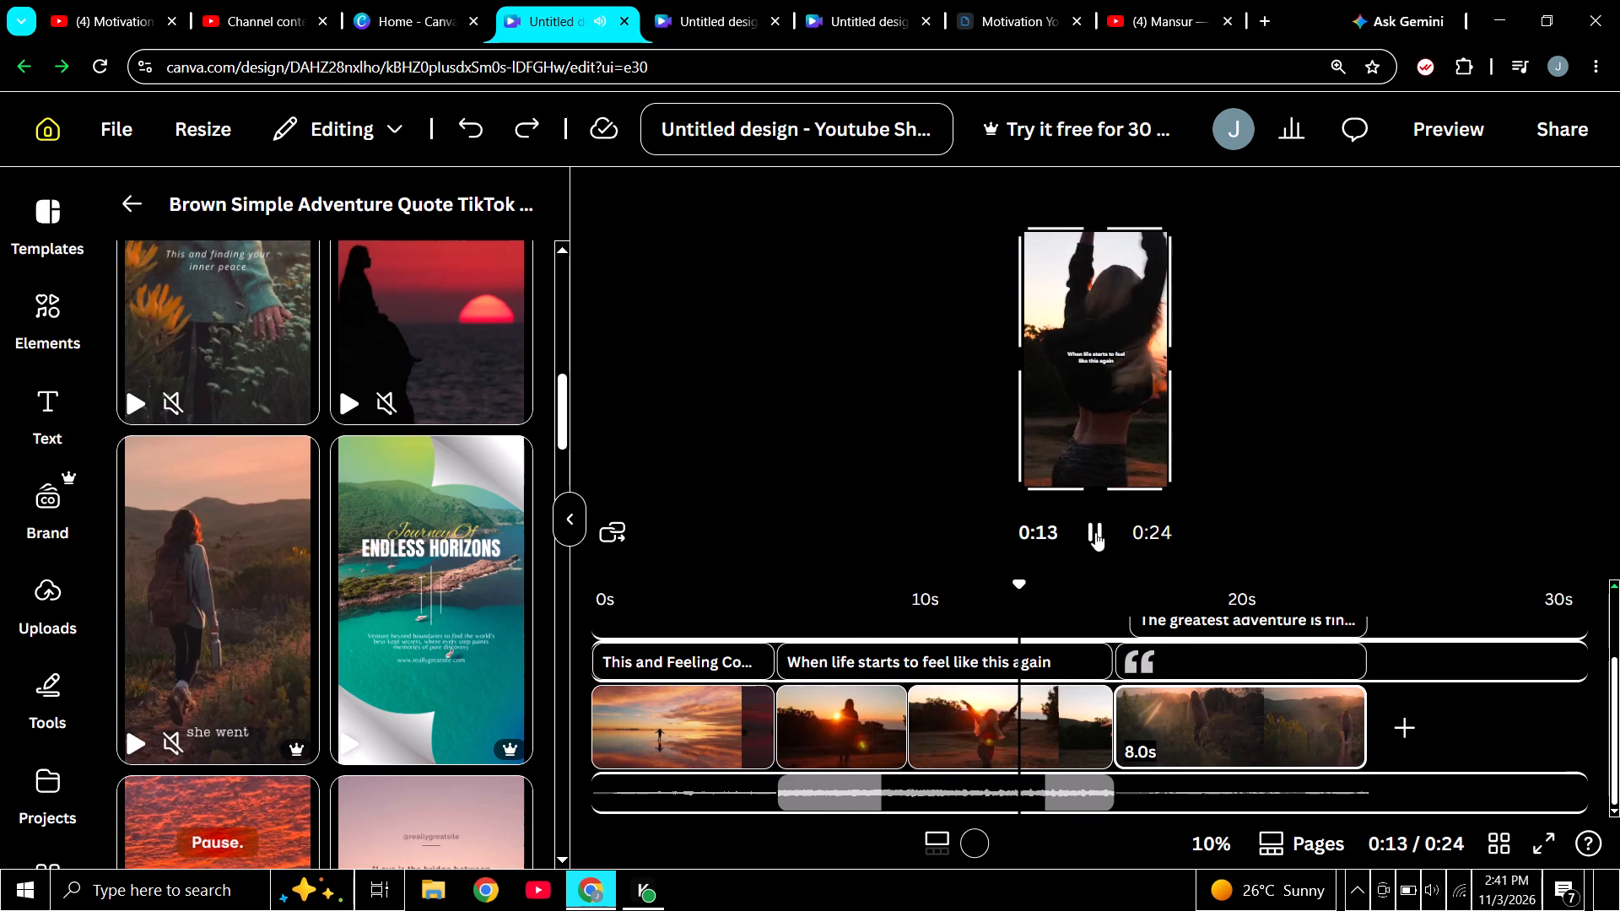
click(1062, 796)
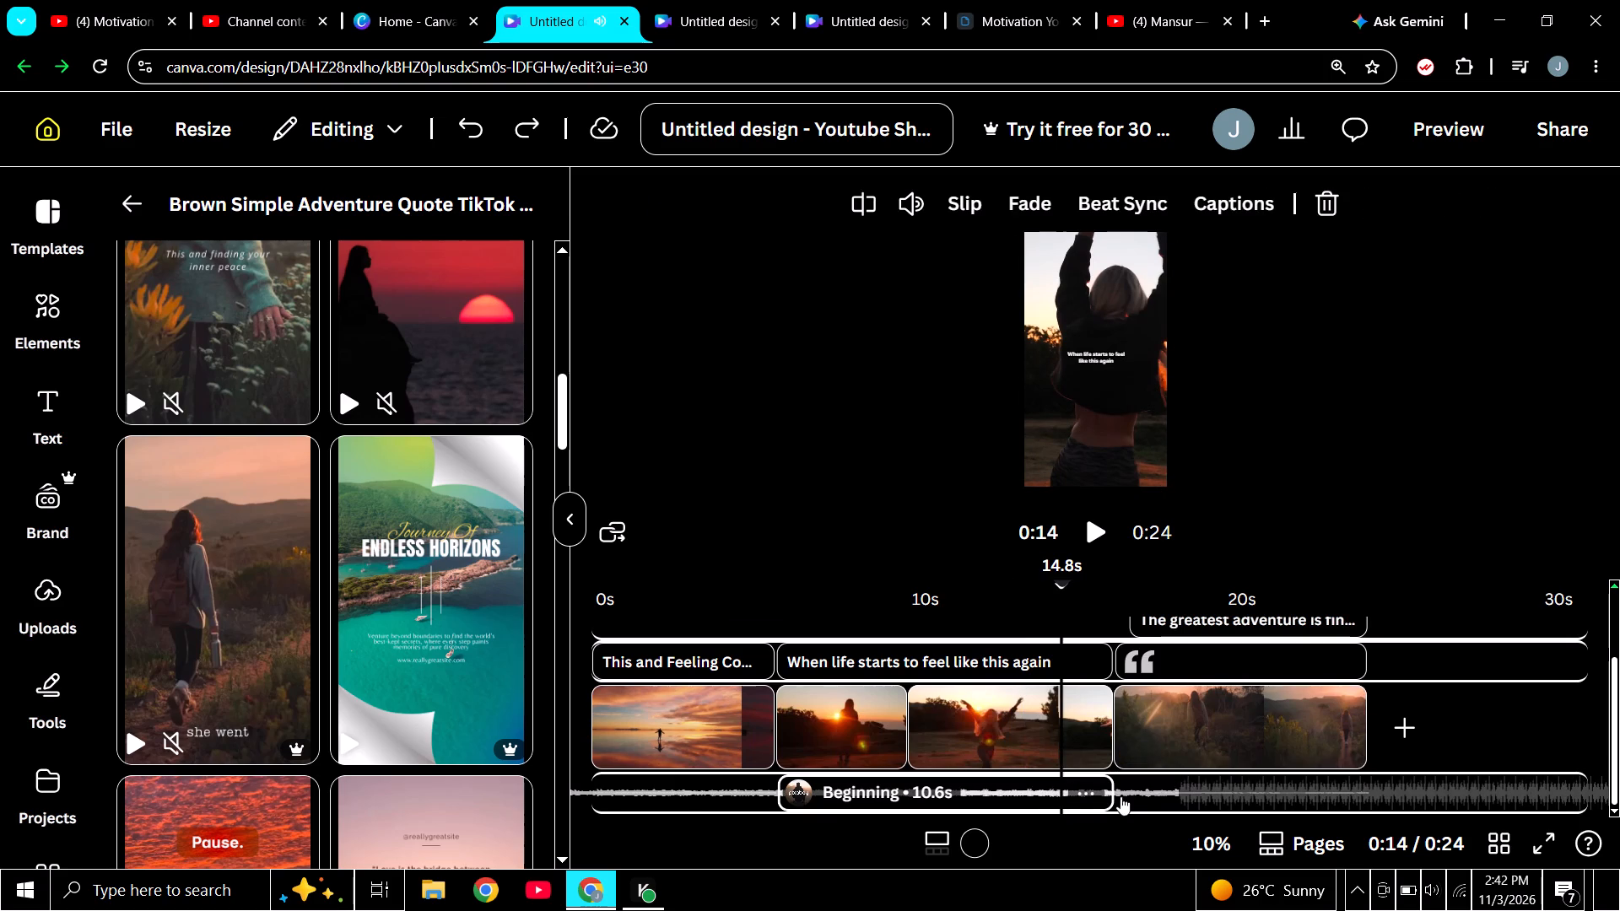
click(1223, 741)
click(1223, 795)
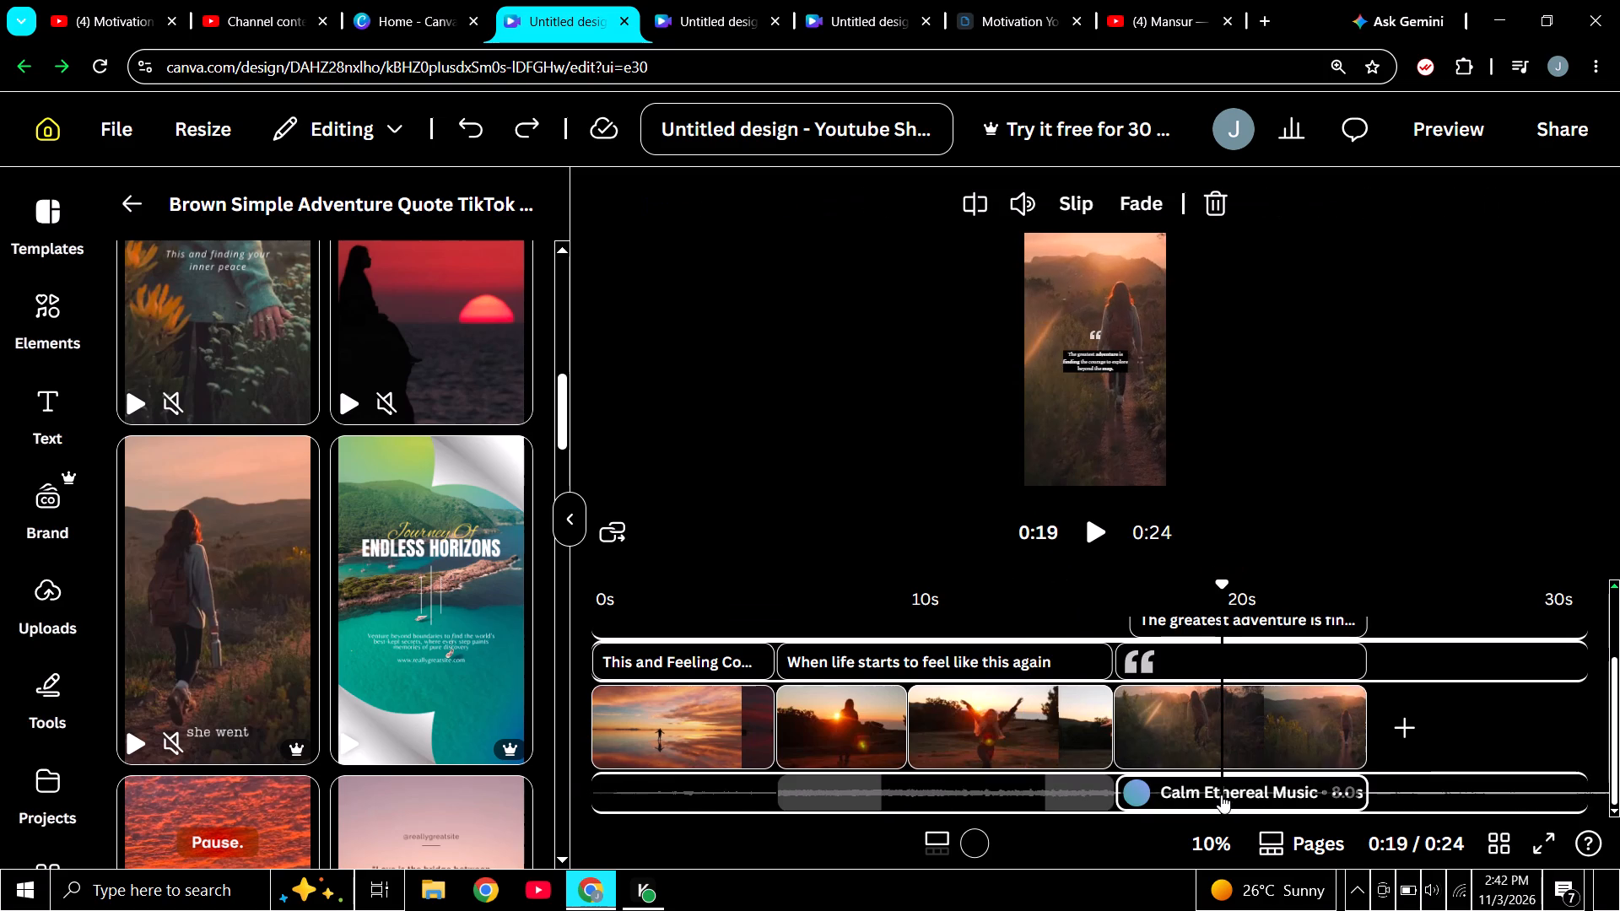
key(Delete)
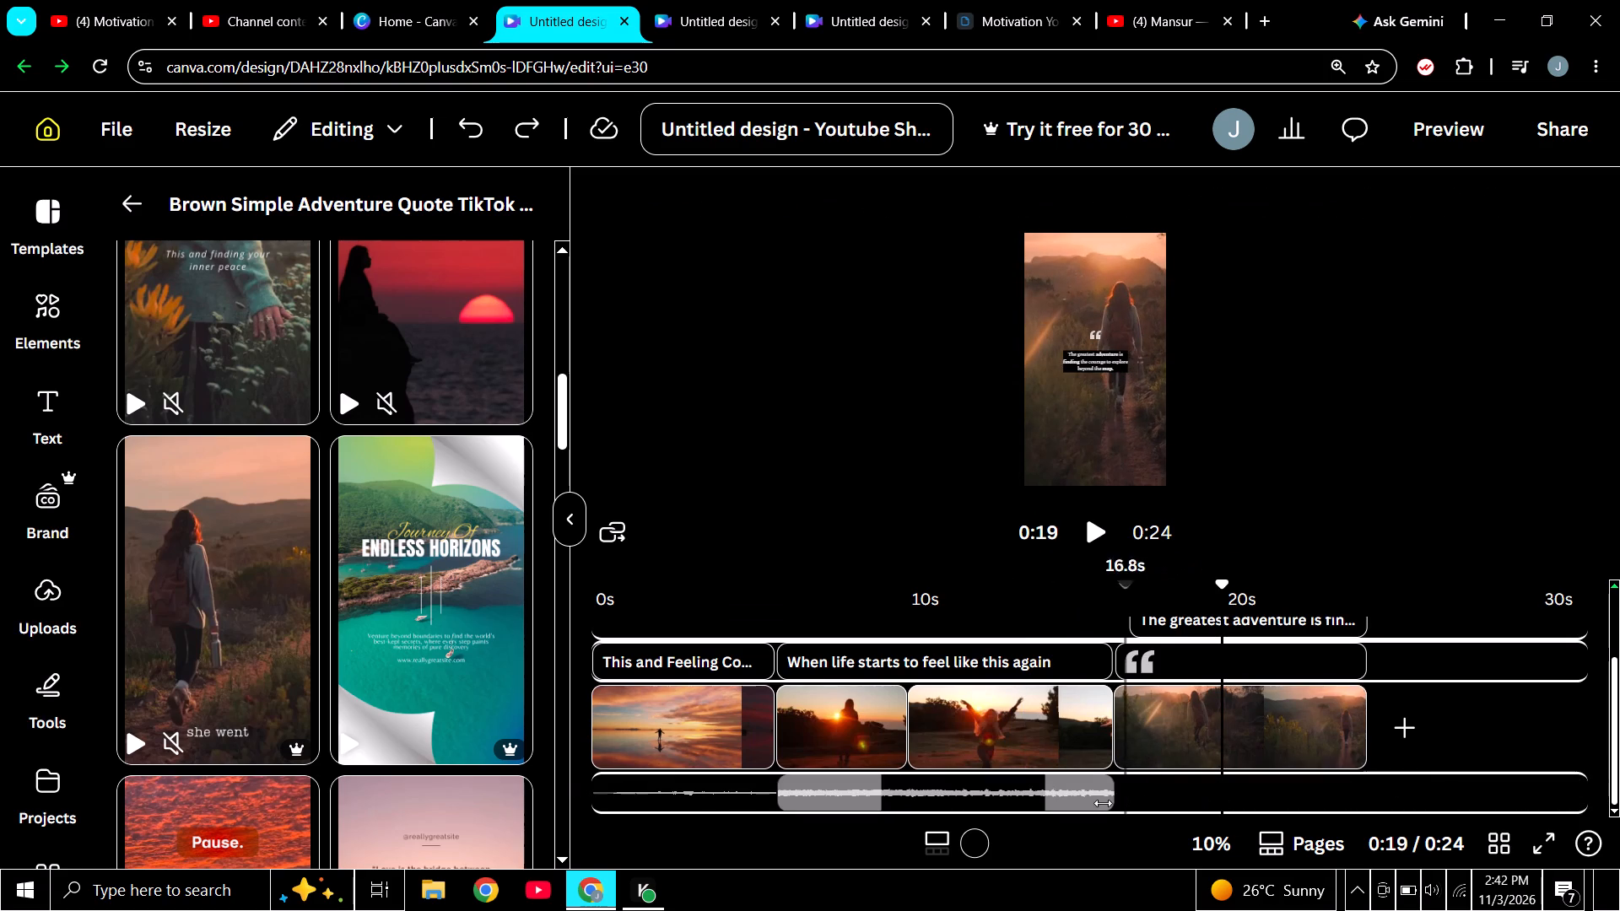
Extend the end of the Beginning audio track to the end of the adventure quote clip, making it 18.7 s long.
click(1098, 803)
drag(1112, 793, 1228, 806)
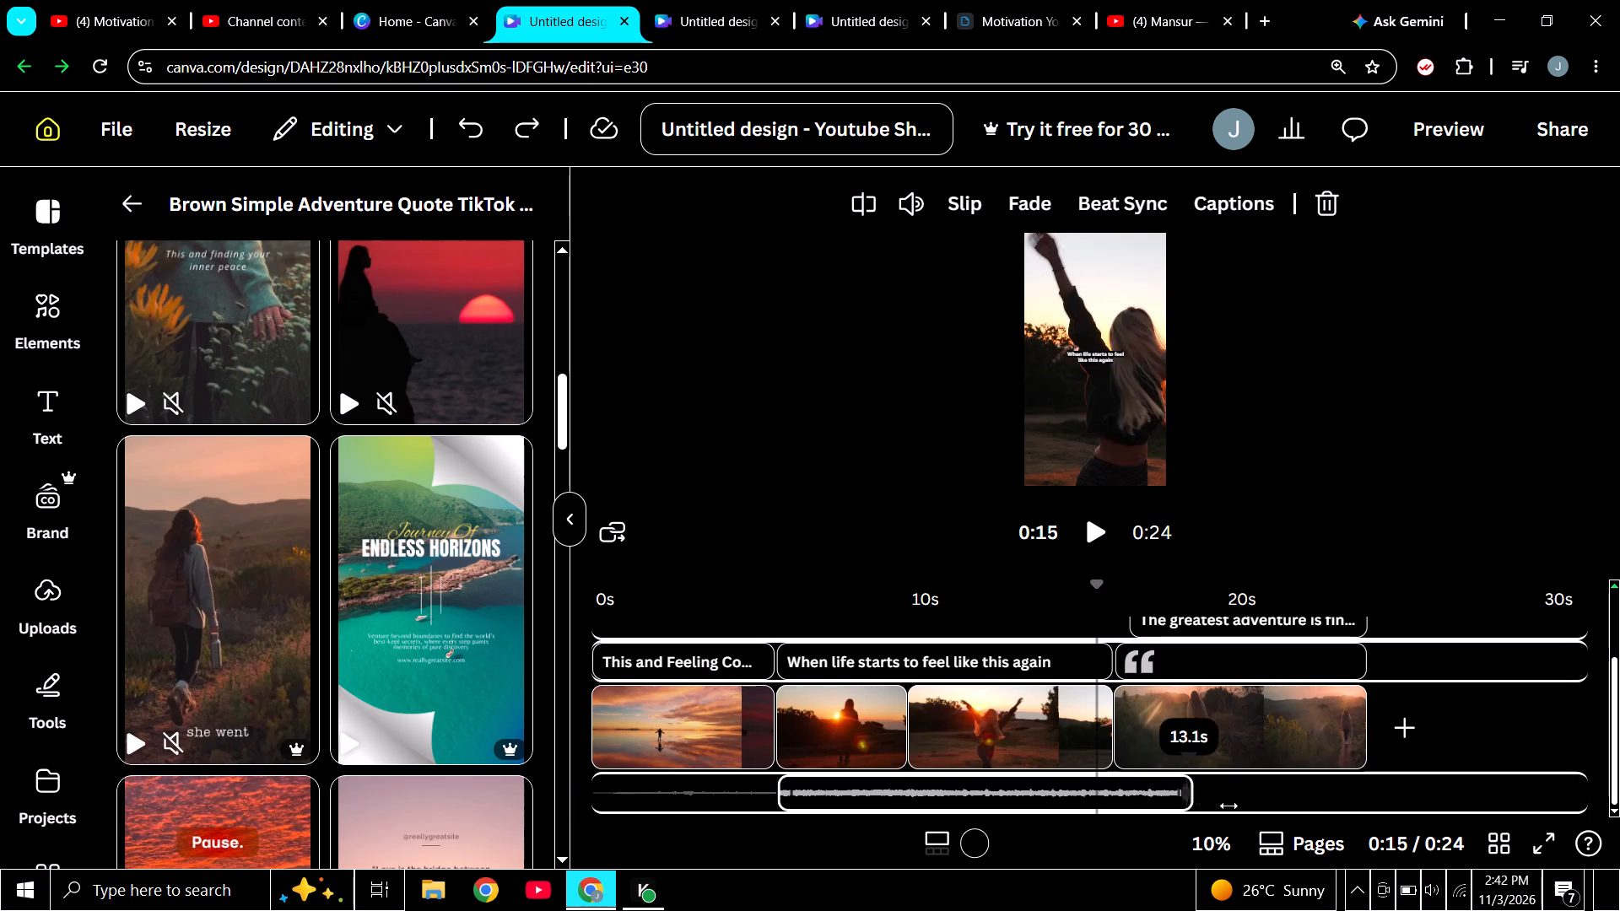
drag(1228, 806, 1374, 806)
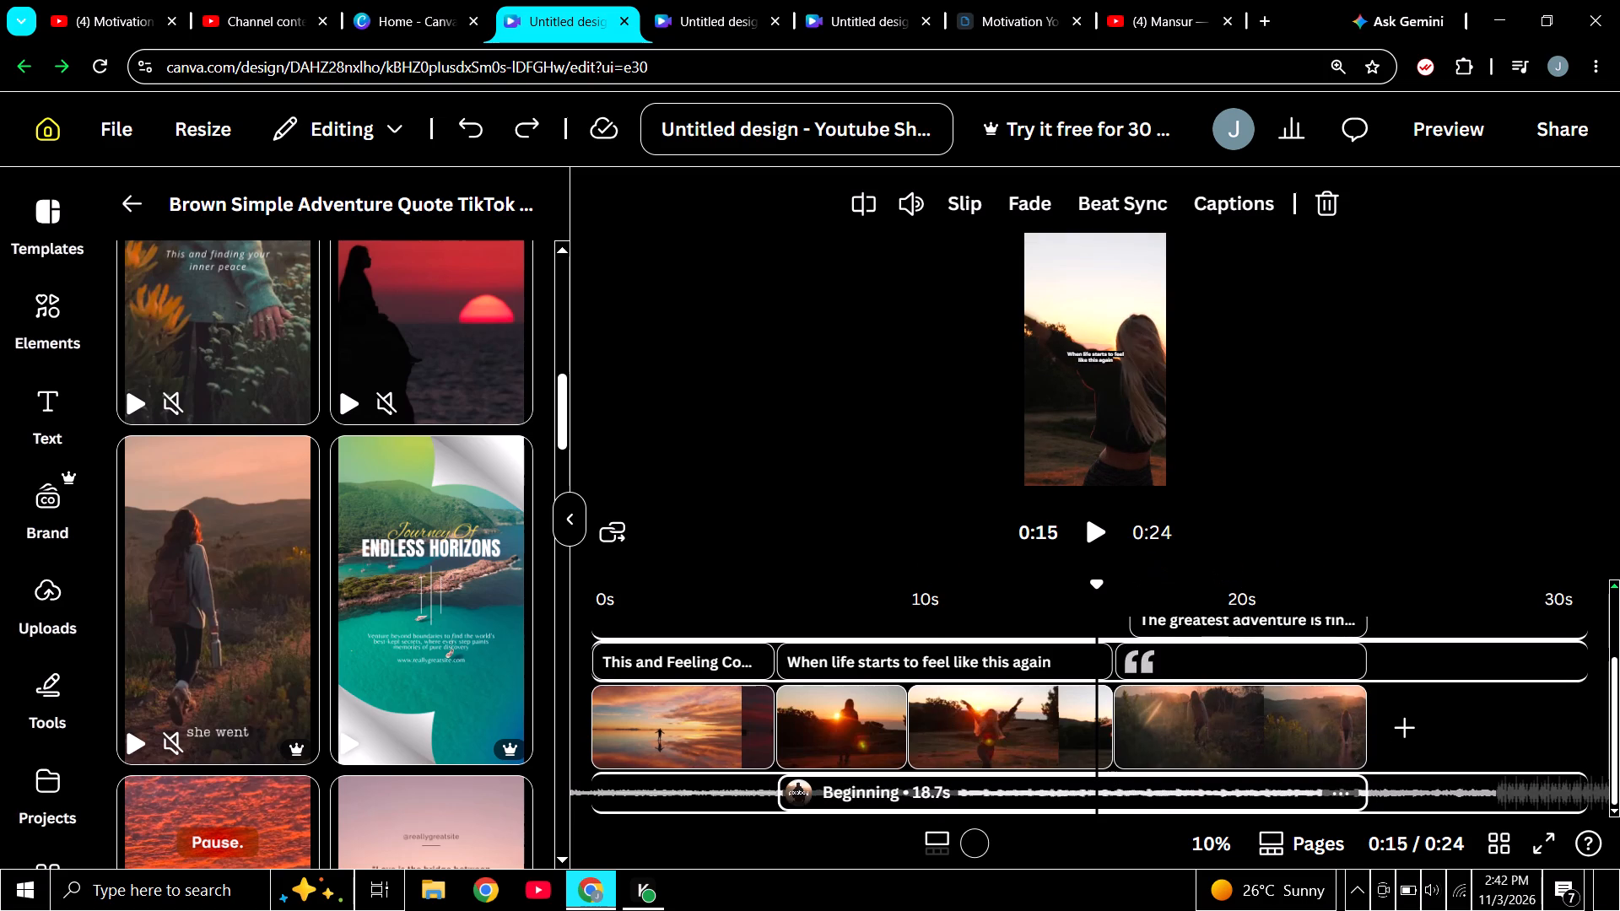
Play the video from the start into the adventure quote clip to check the extended audio.
drag(1092, 586, 578, 606)
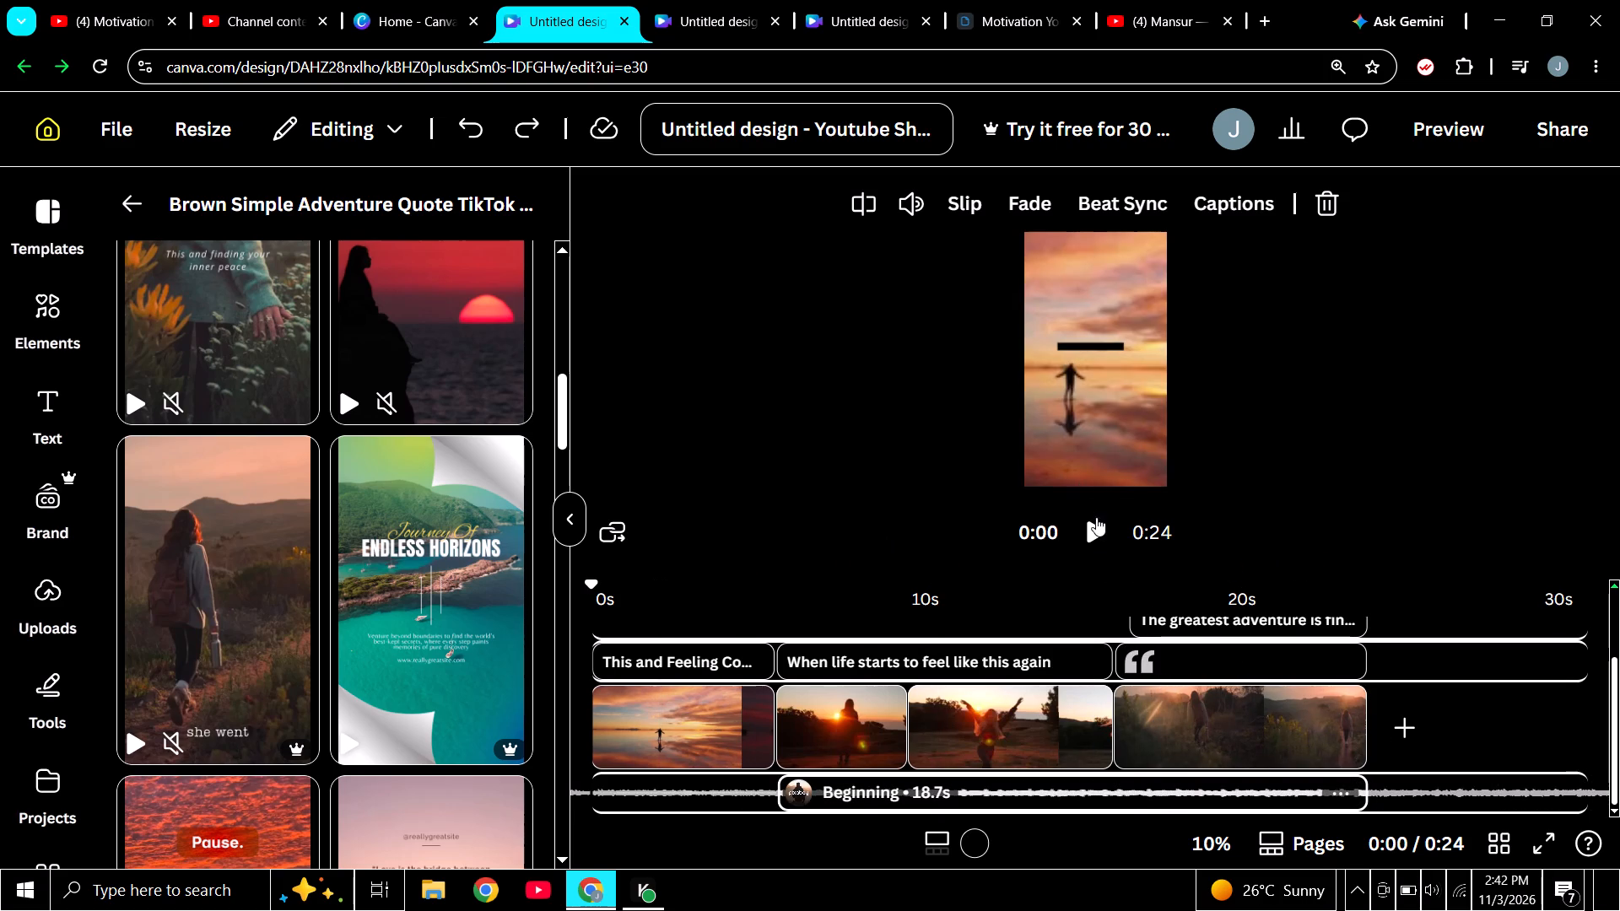
click(1093, 526)
click(1093, 528)
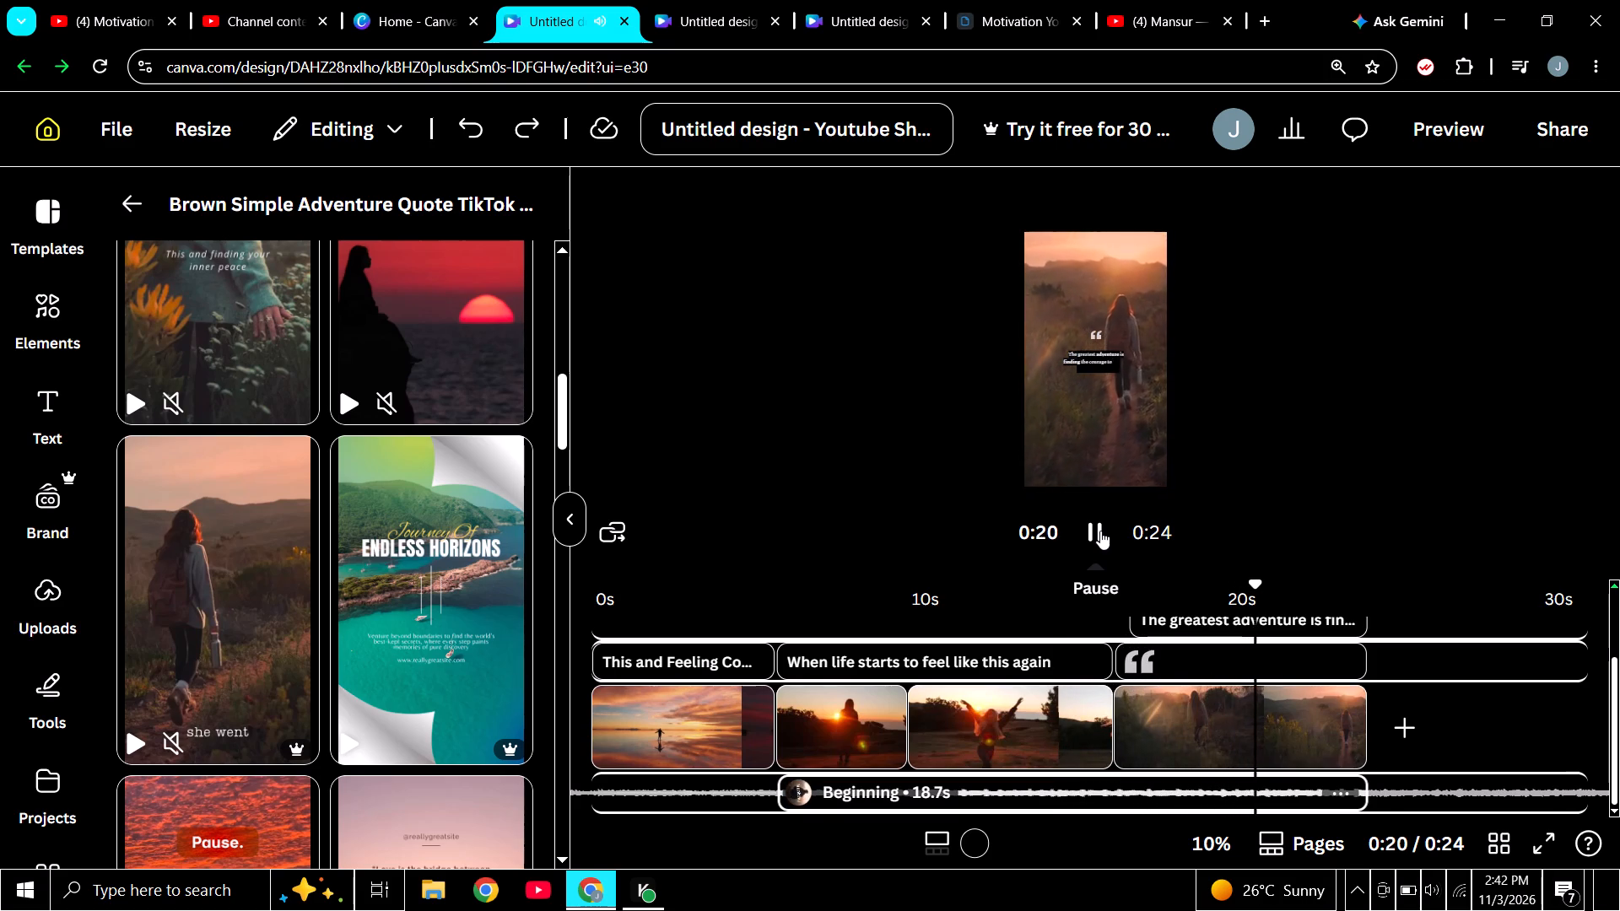
click(1100, 531)
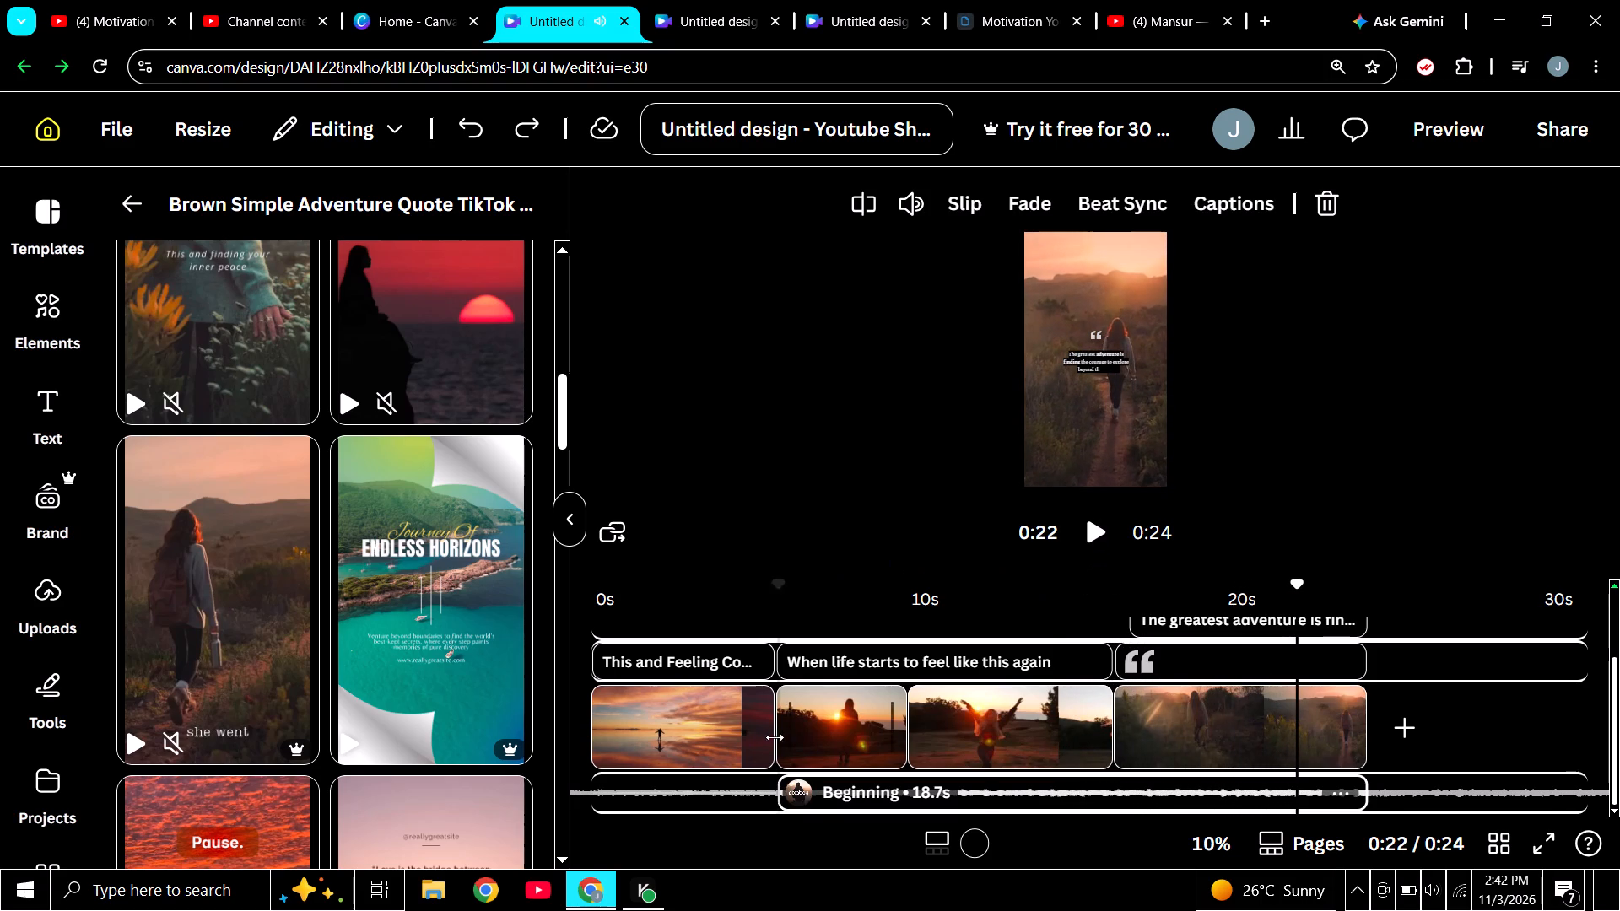
Delete the calm music audio track beneath the first sunset clip.
click(690, 736)
click(696, 794)
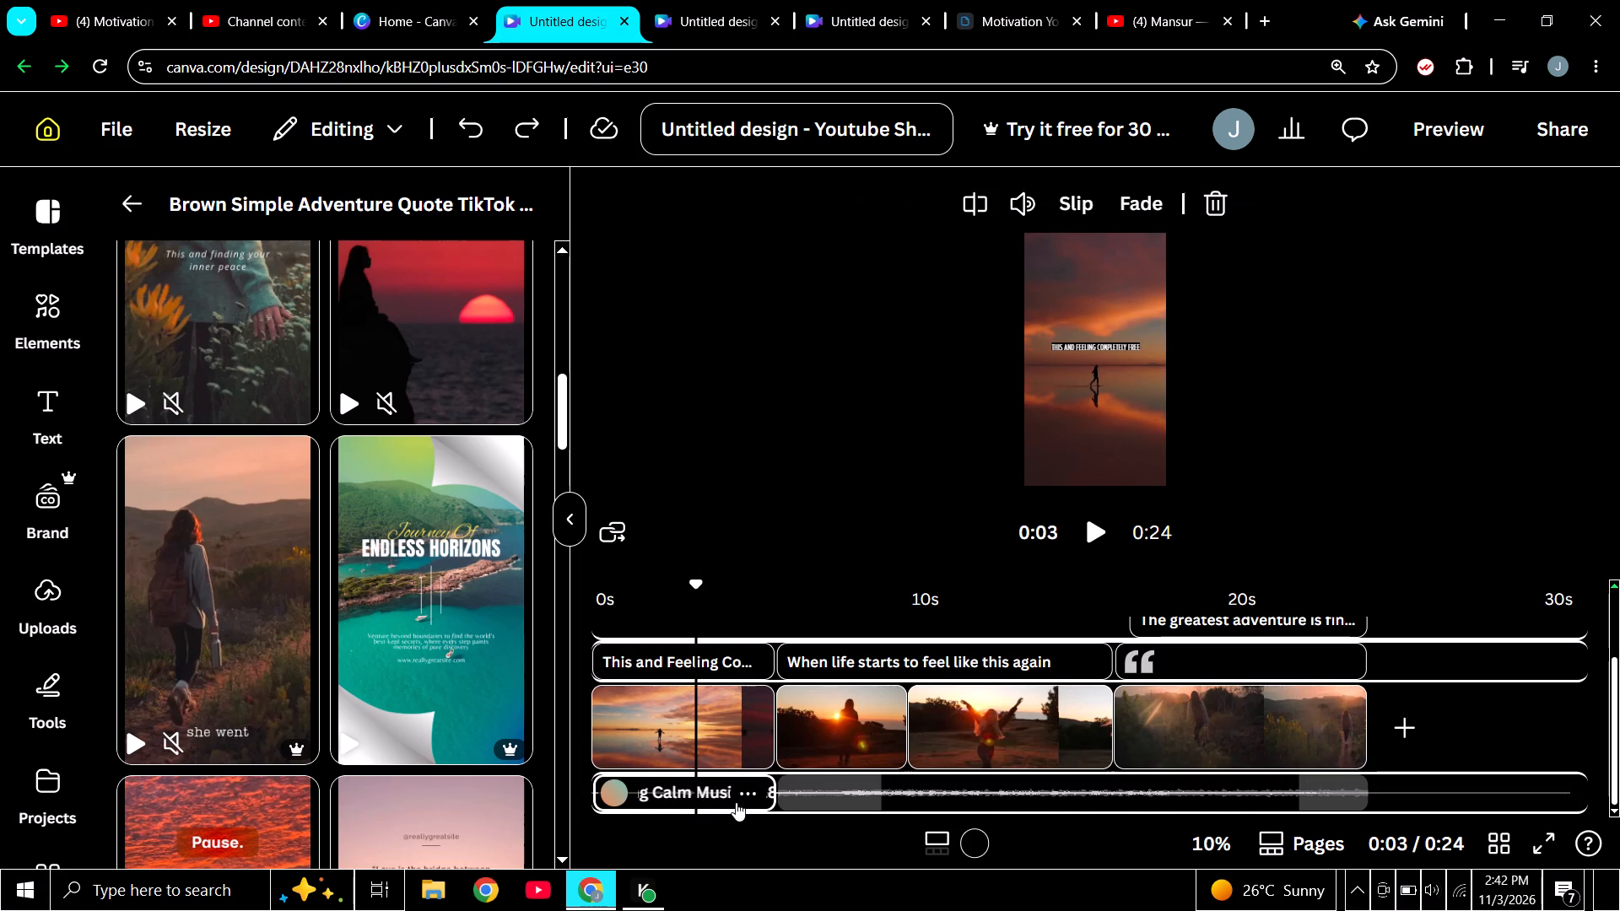
key(Delete)
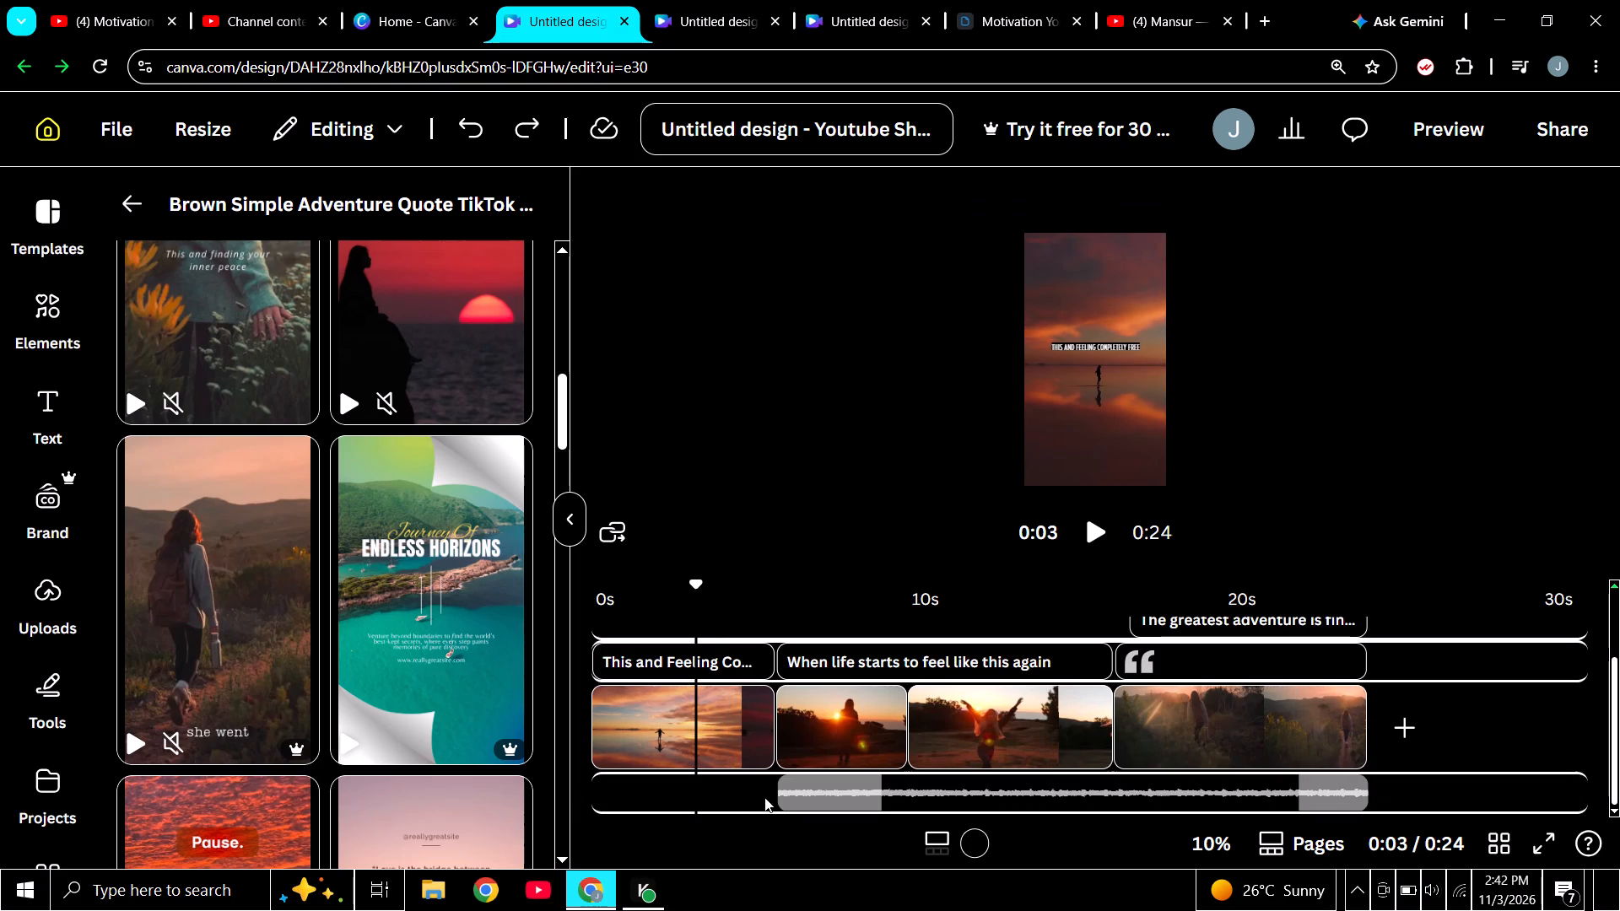
Extend the start of the Beginning audio track back to 0 s so it spans the whole video at 24.5 s.
click(793, 792)
drag(777, 800, 744, 800)
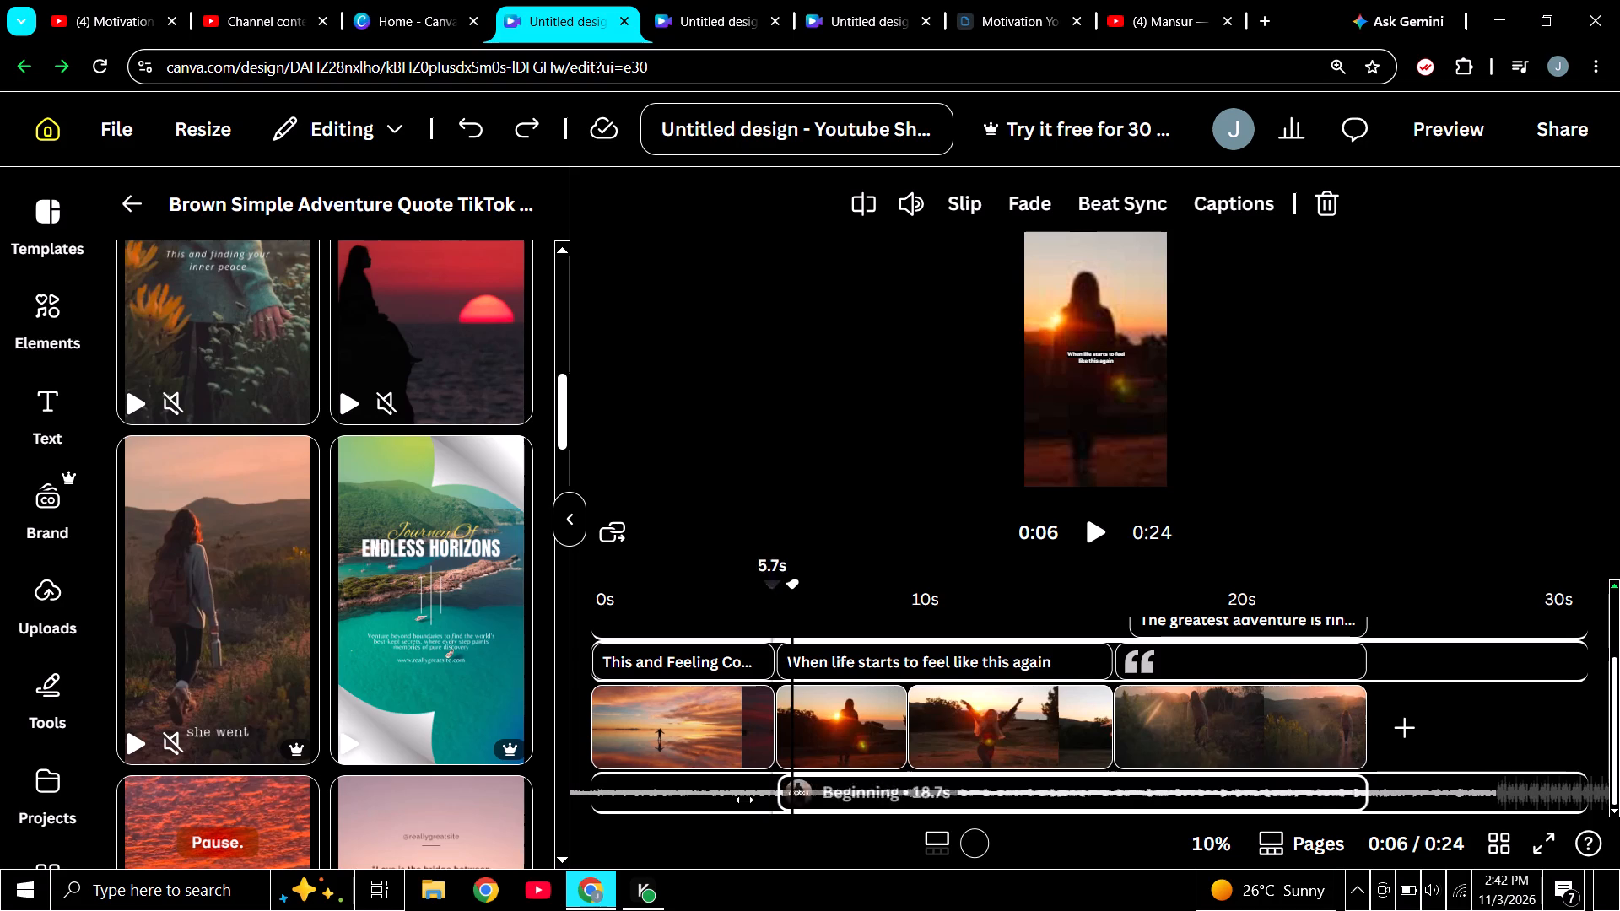
drag(744, 800, 593, 800)
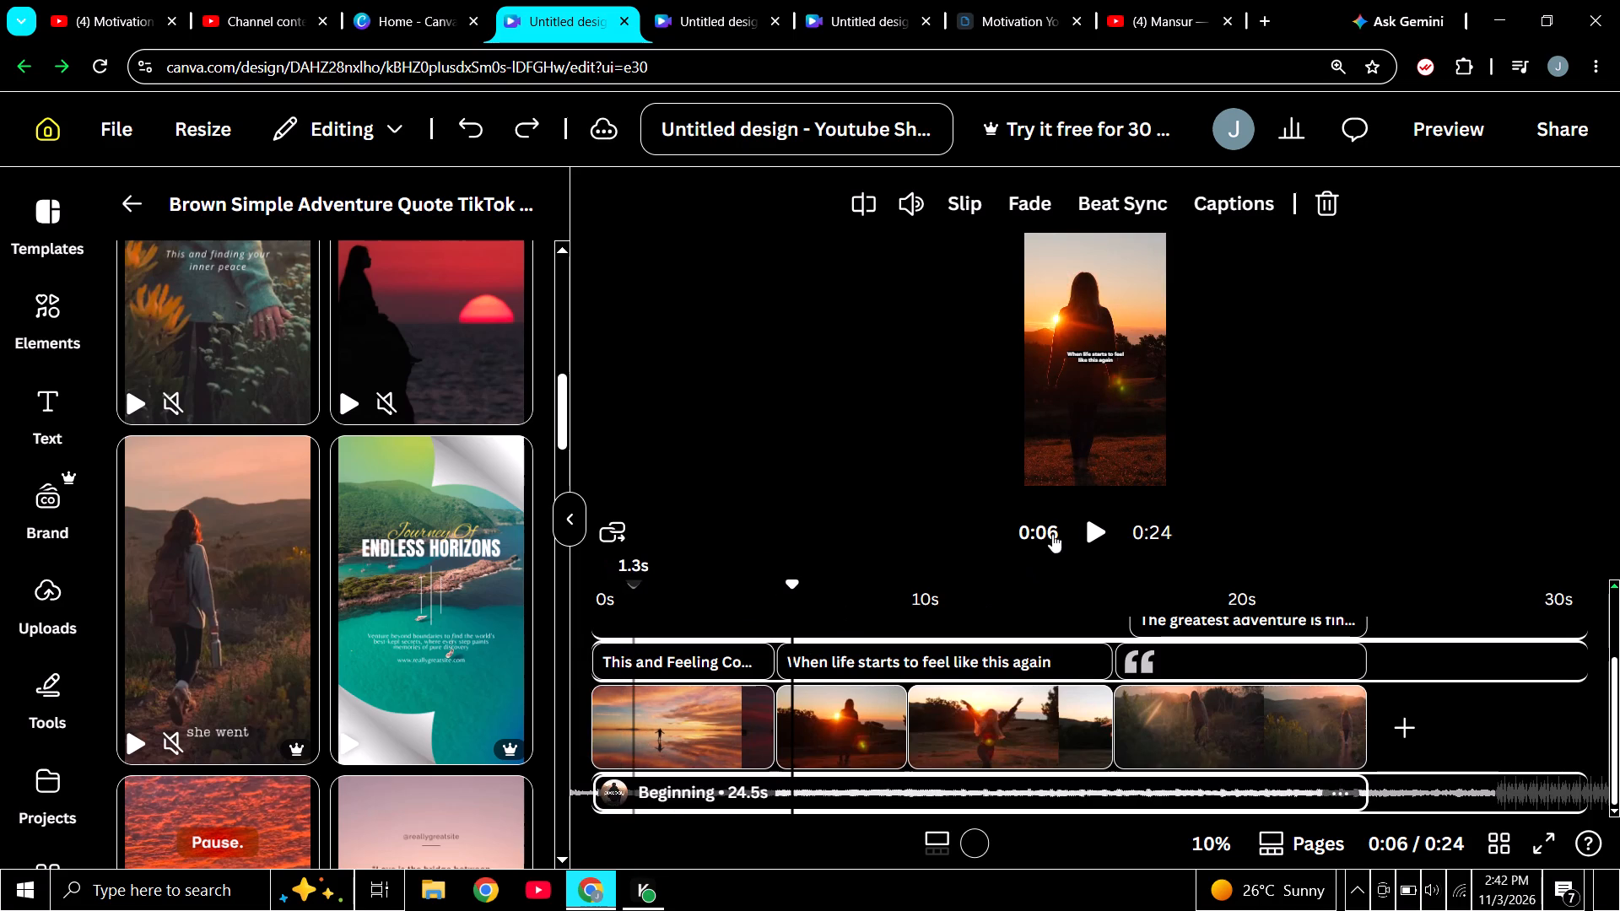
Play the video from the start to about 20 s to check the single Beginning soundtrack.
click(1090, 523)
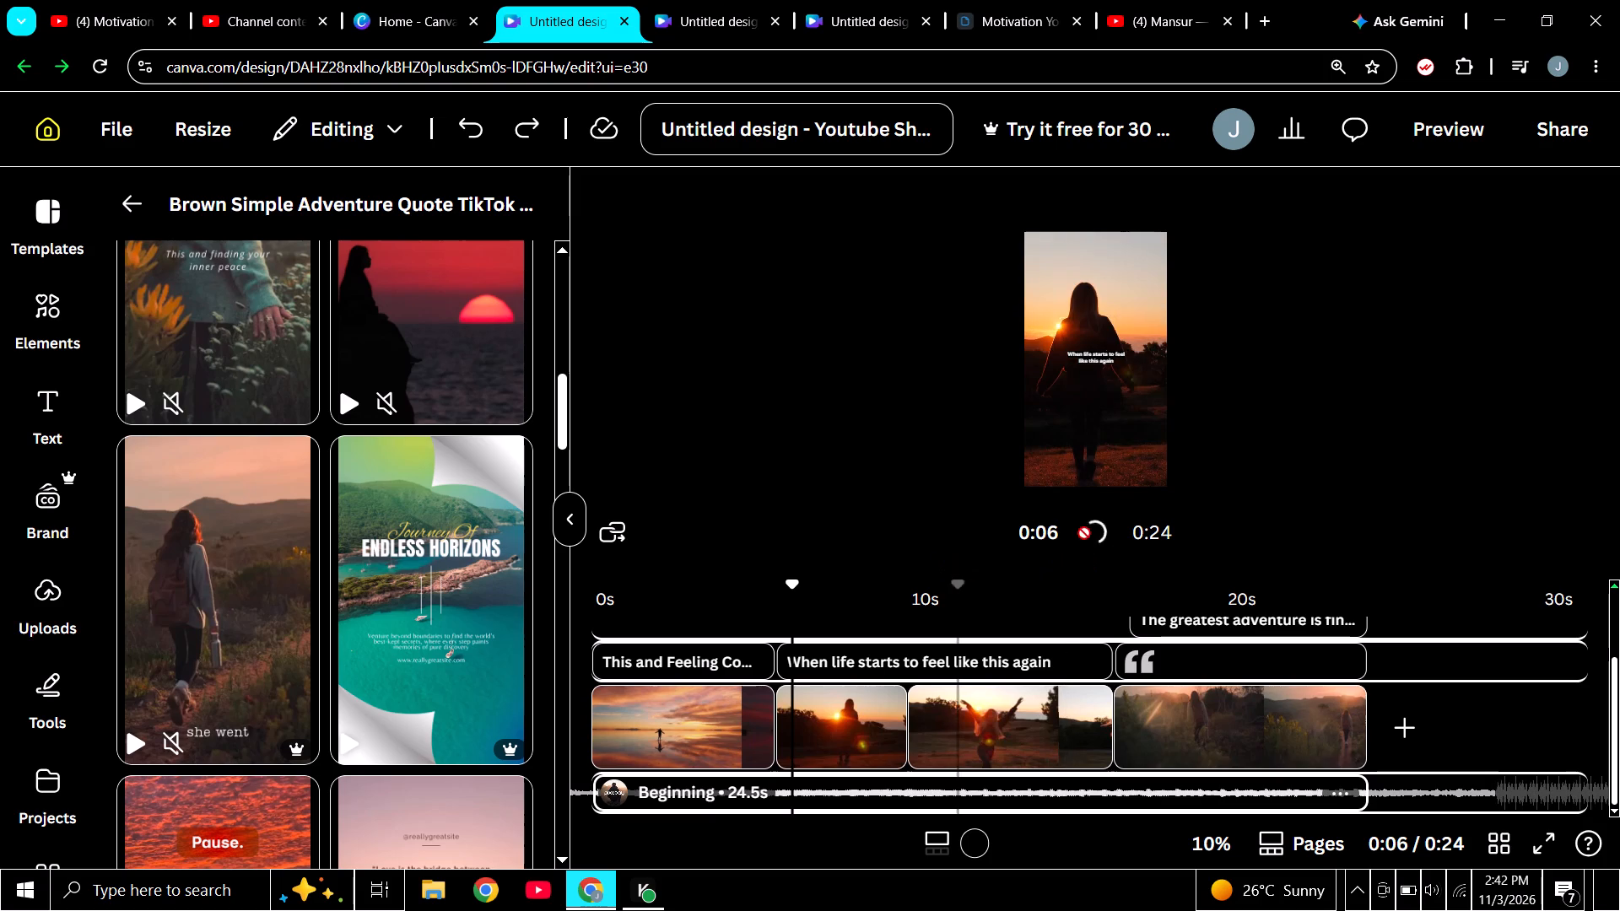
click(1091, 530)
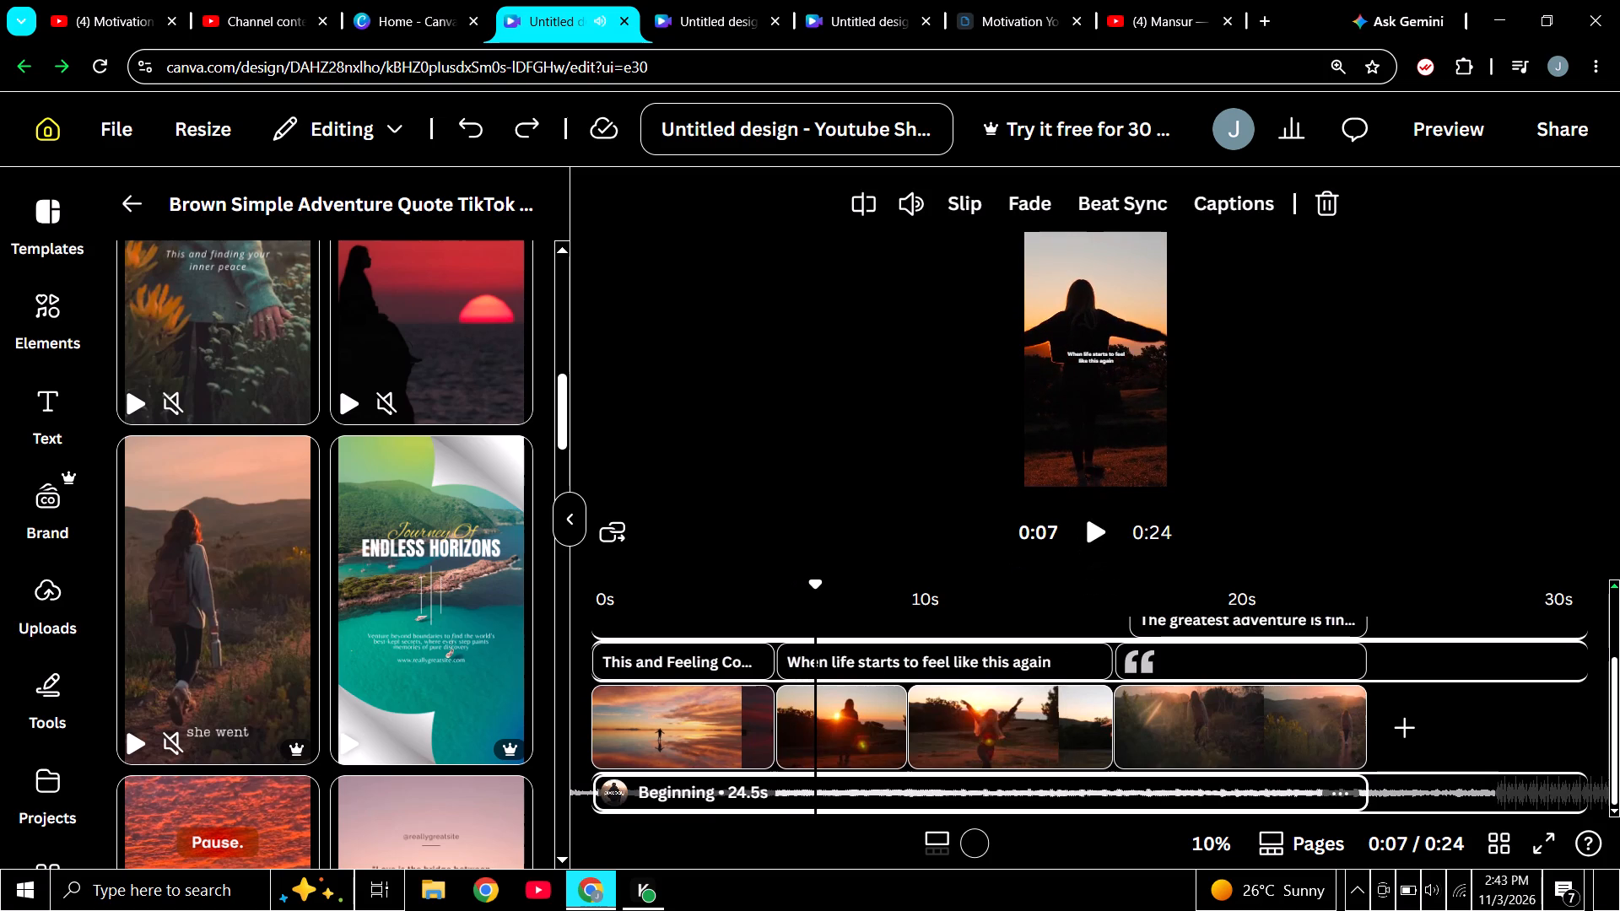
click(810, 583)
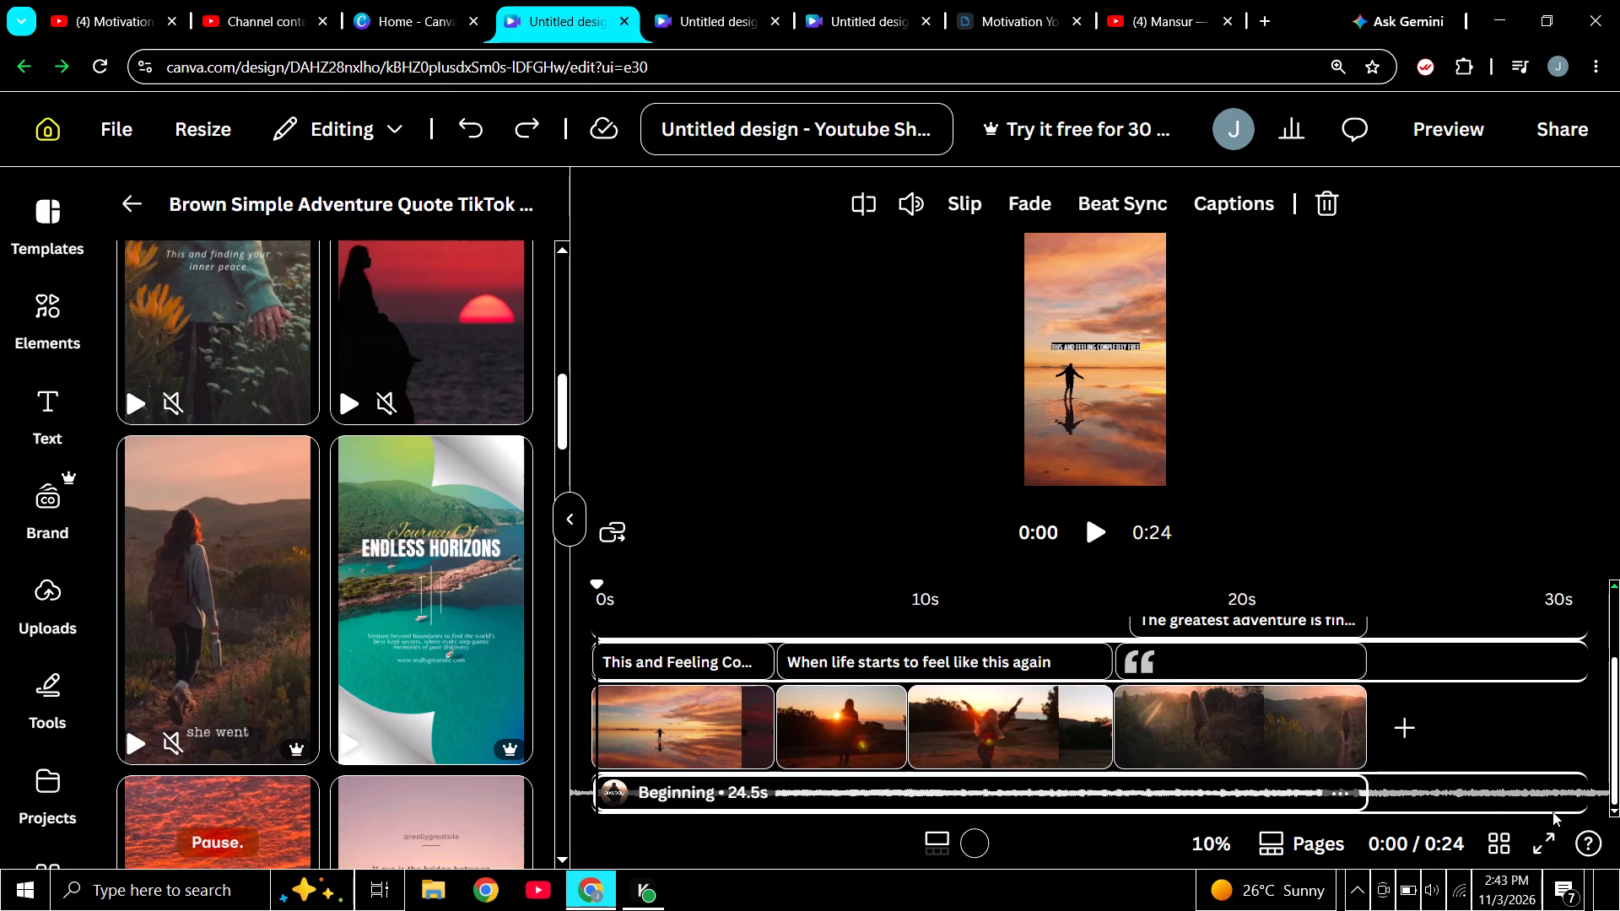
click(1527, 791)
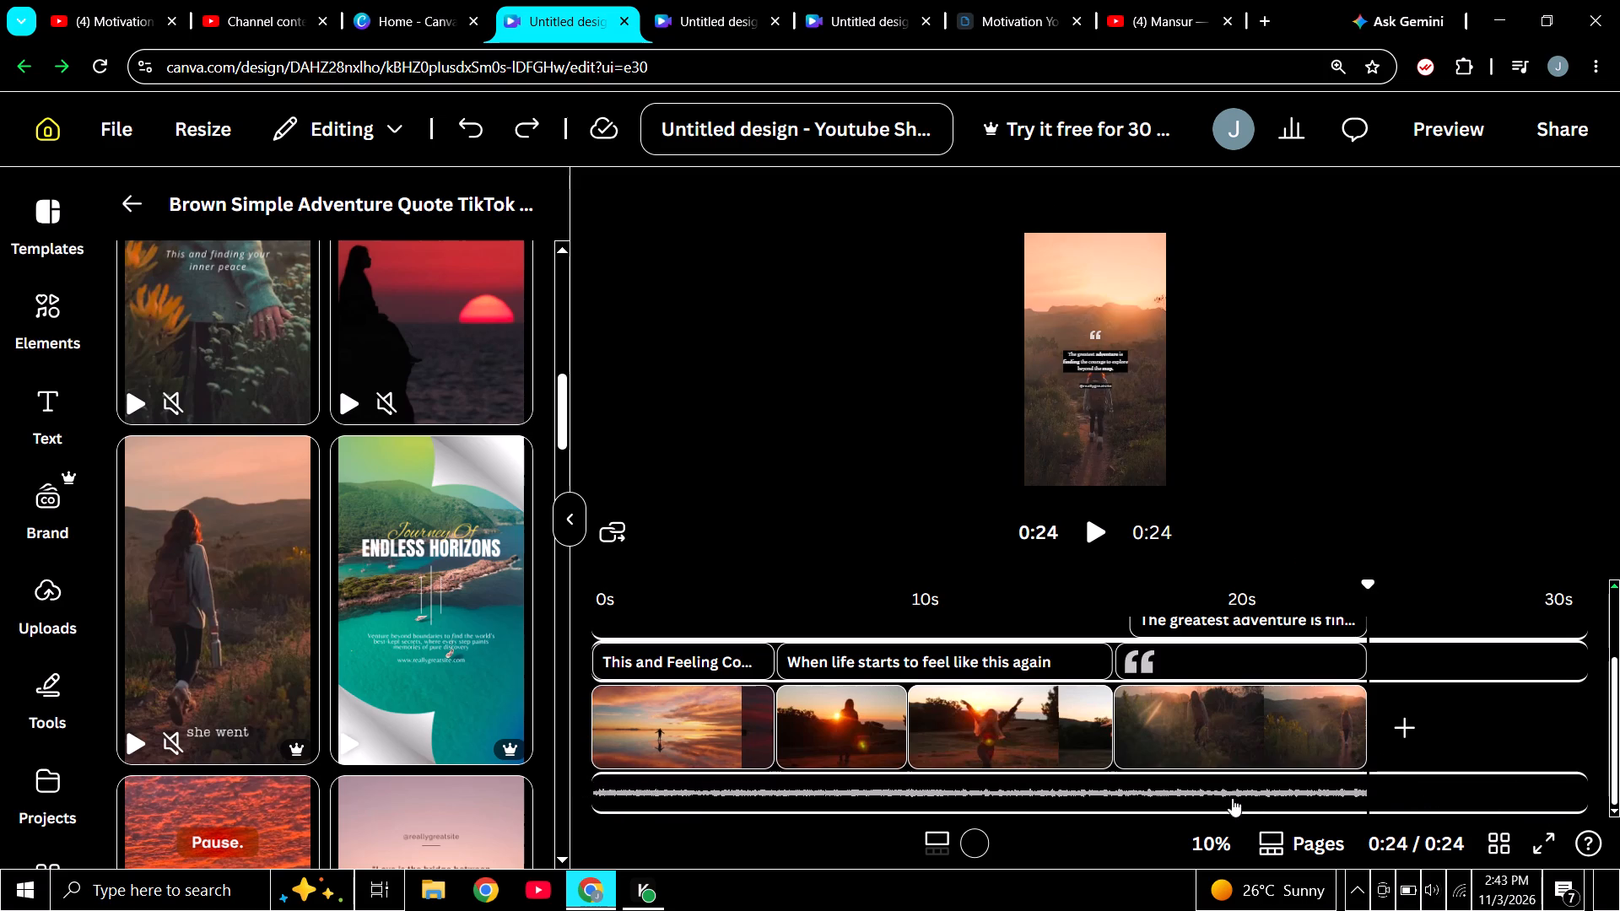
click(1097, 535)
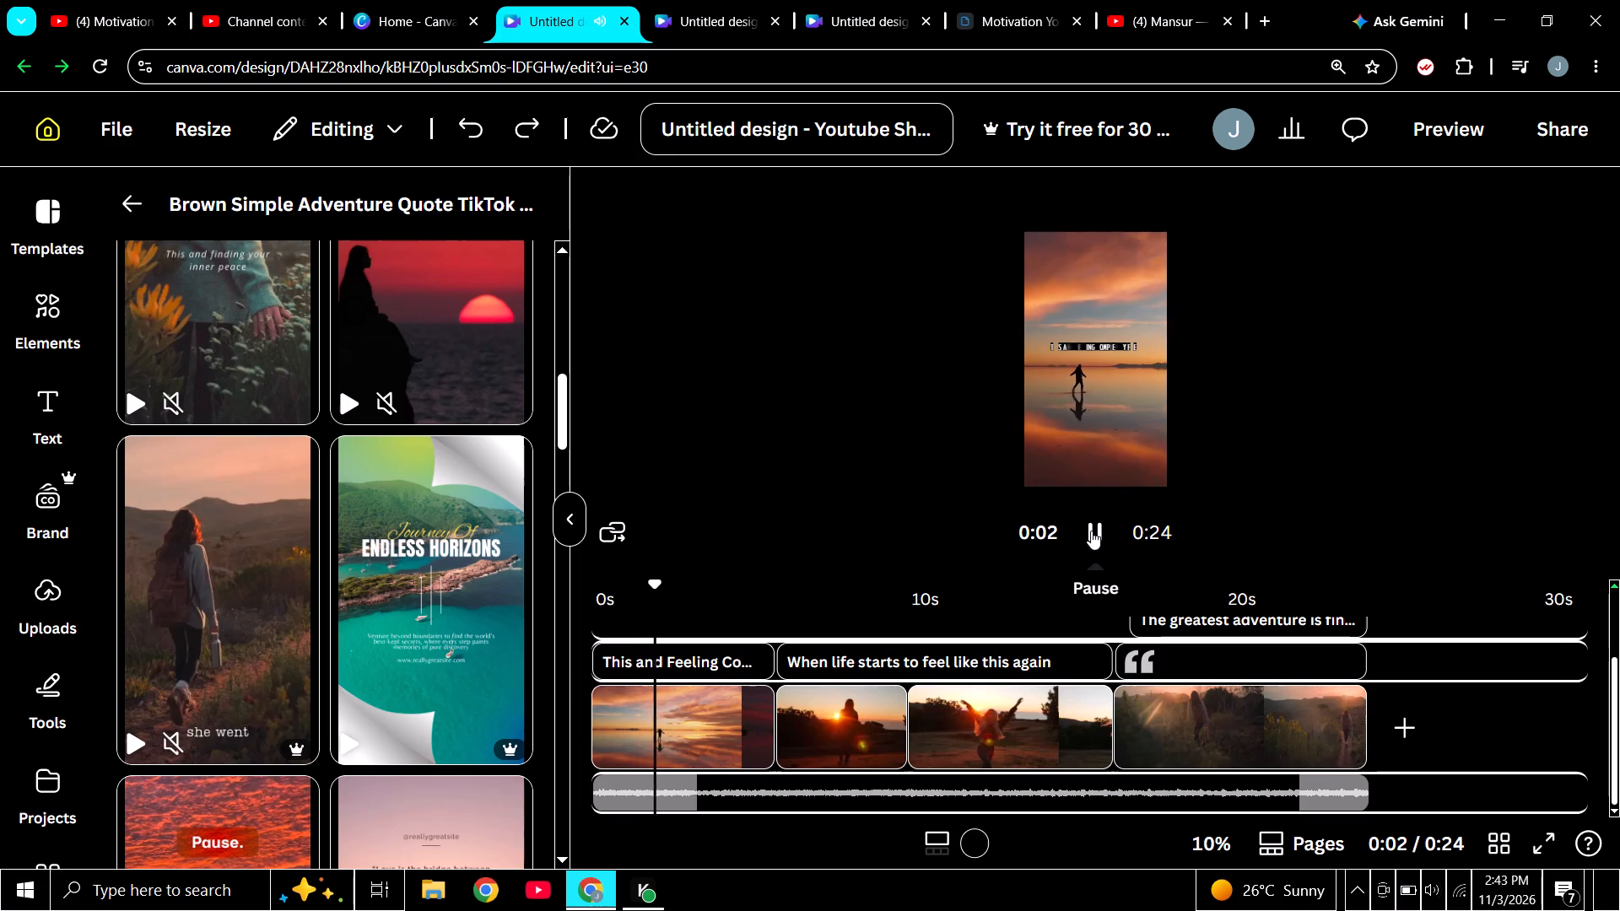
click(1091, 531)
click(1091, 531)
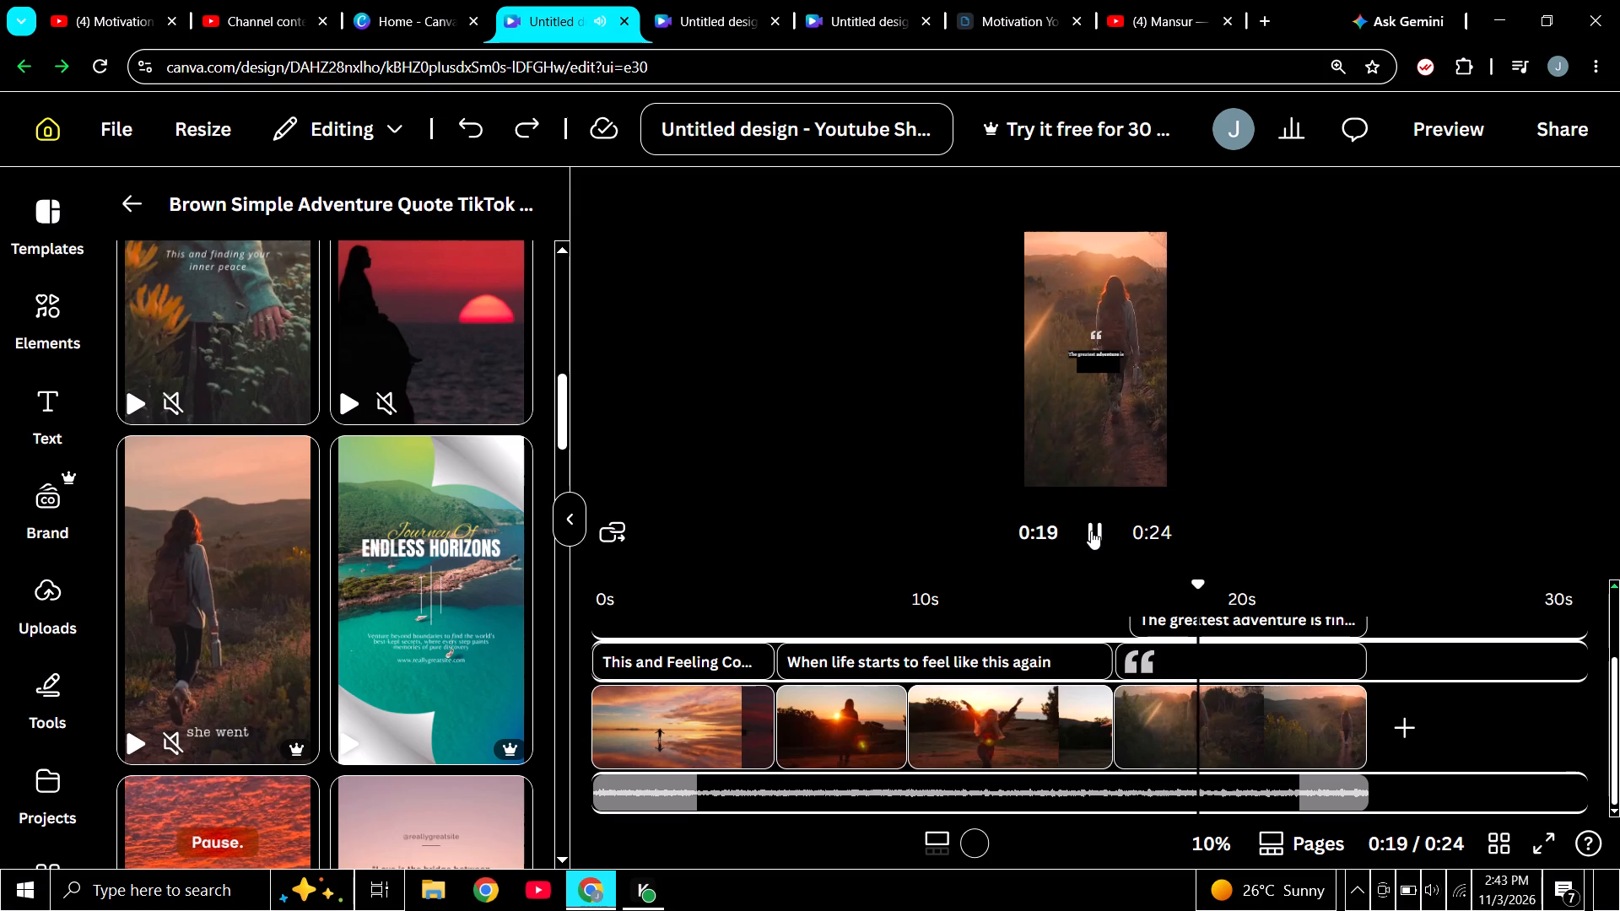
click(1091, 531)
click(1091, 531)
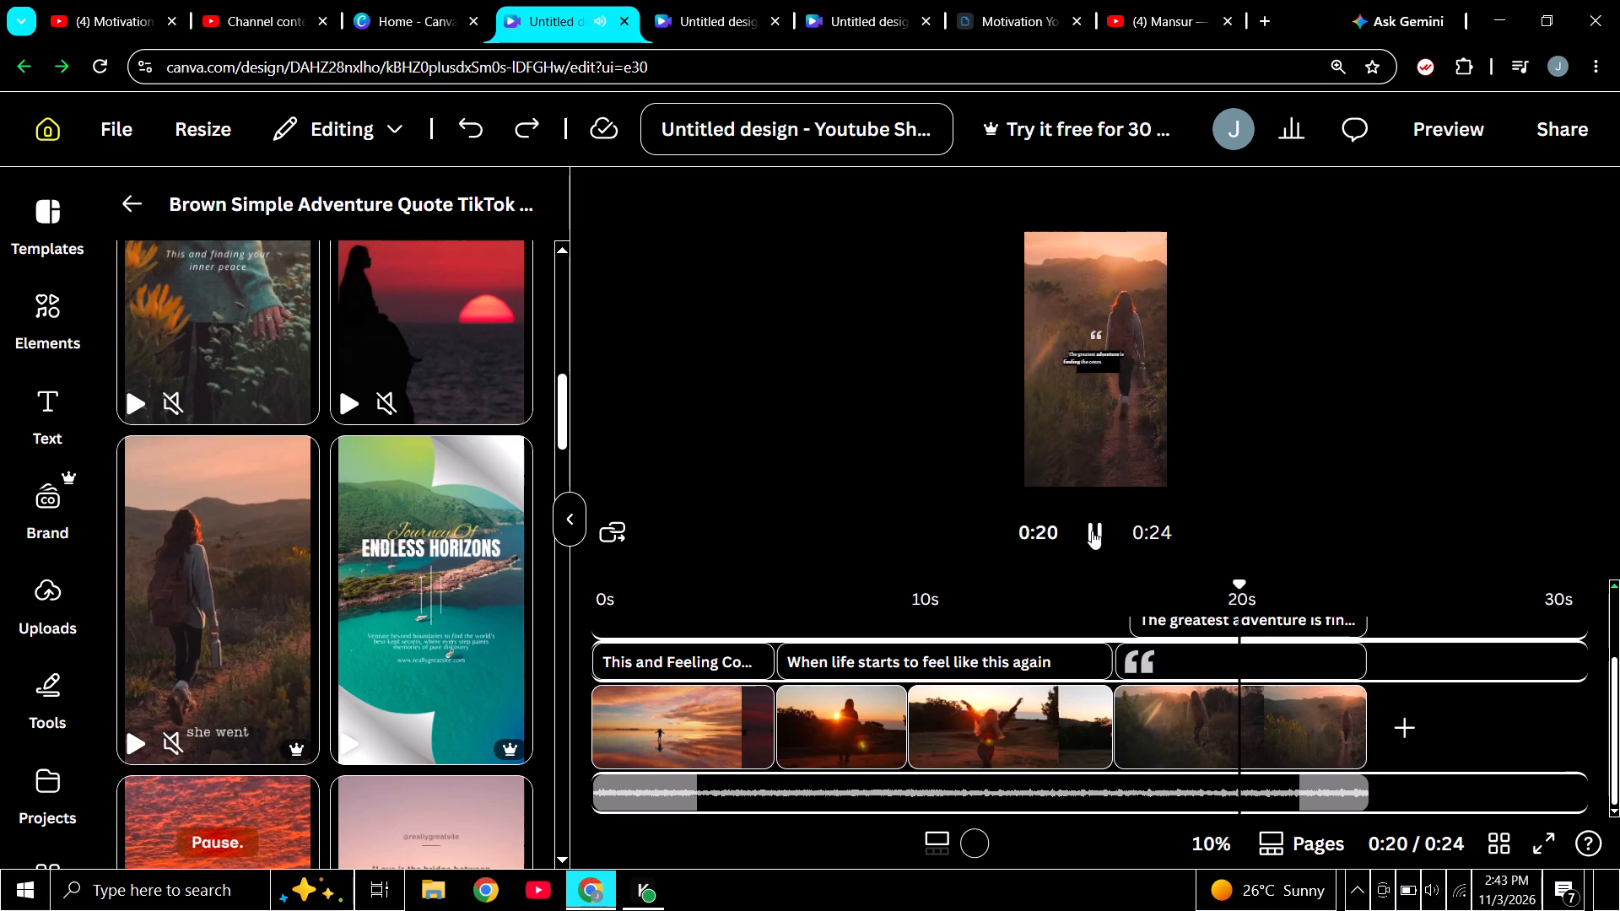
click(1092, 531)
Set the Beginning audio track's fade out to 3.7 s.
click(1254, 795)
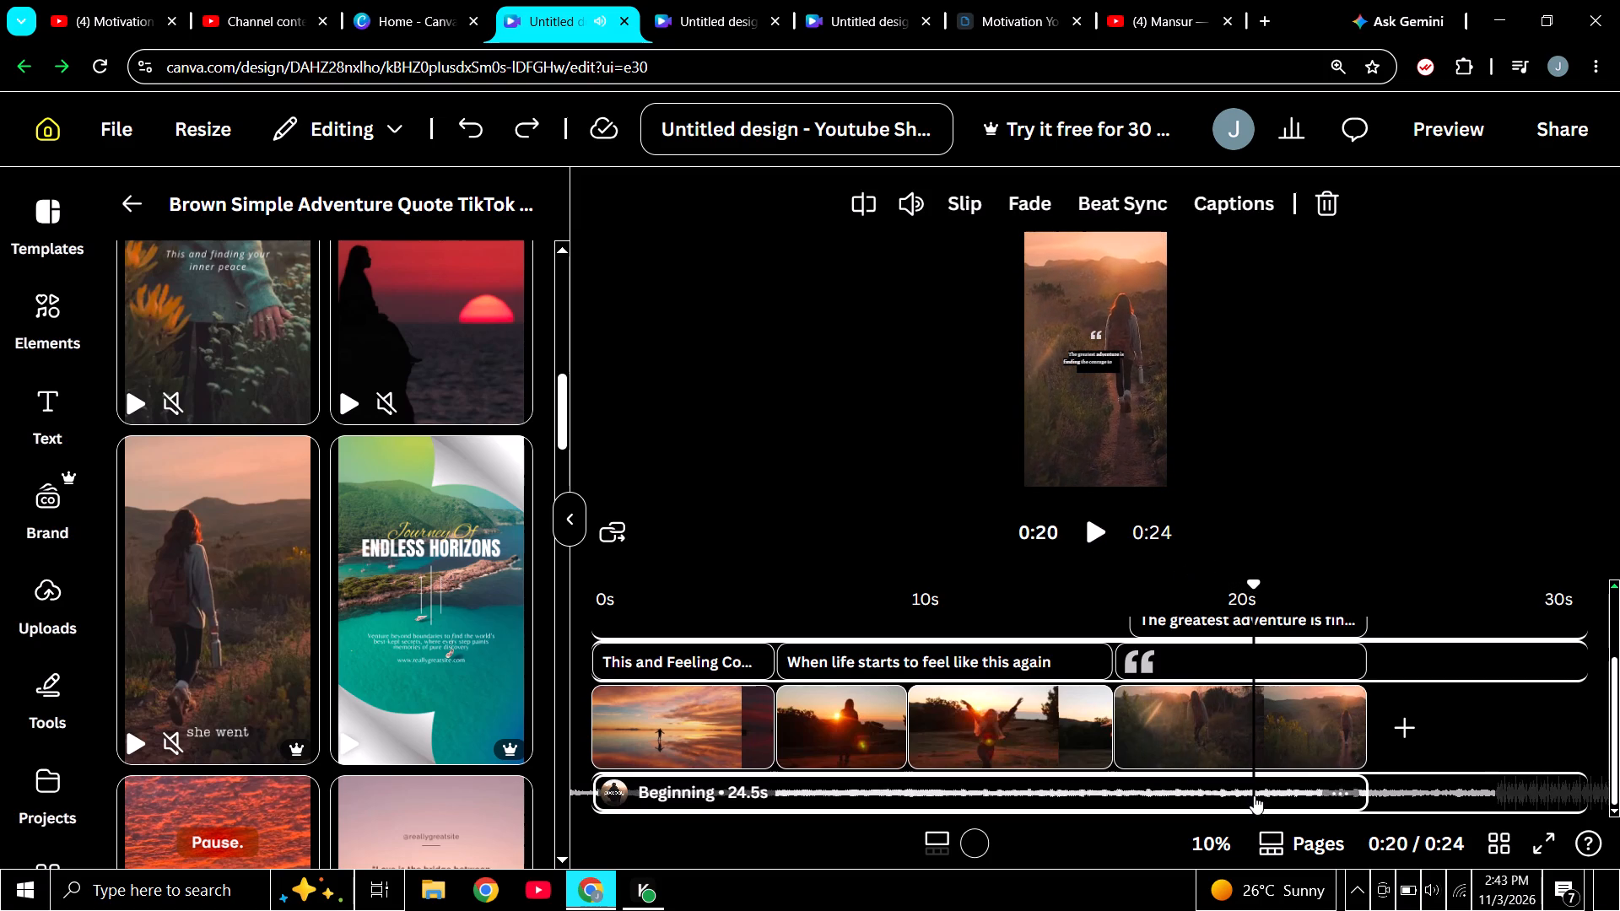
click(1029, 208)
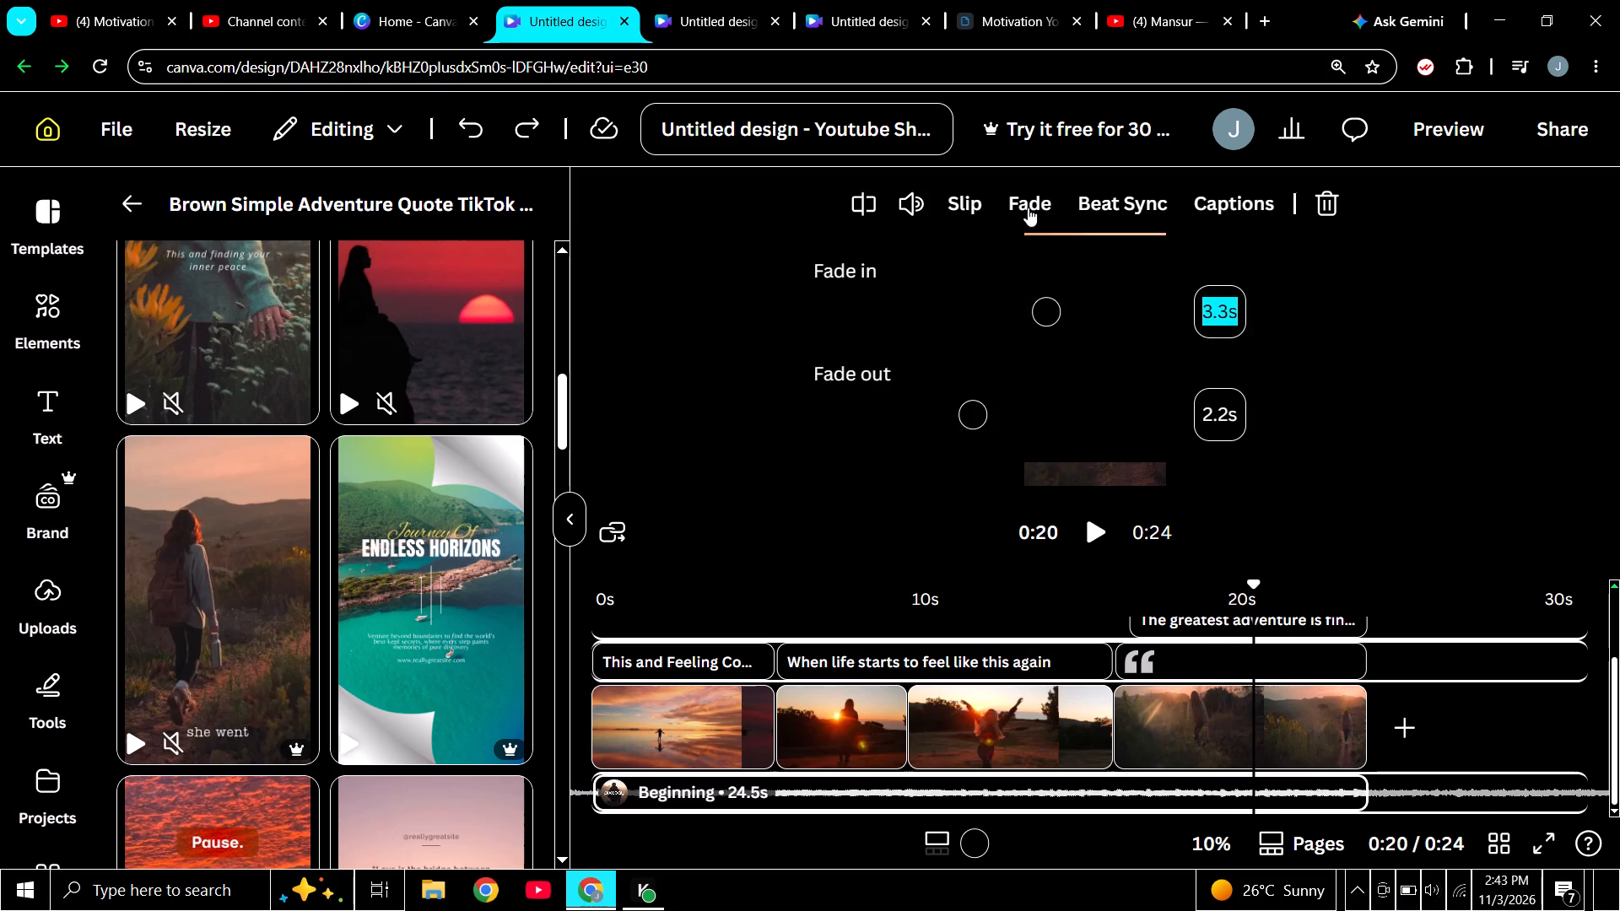
drag(975, 420, 1041, 423)
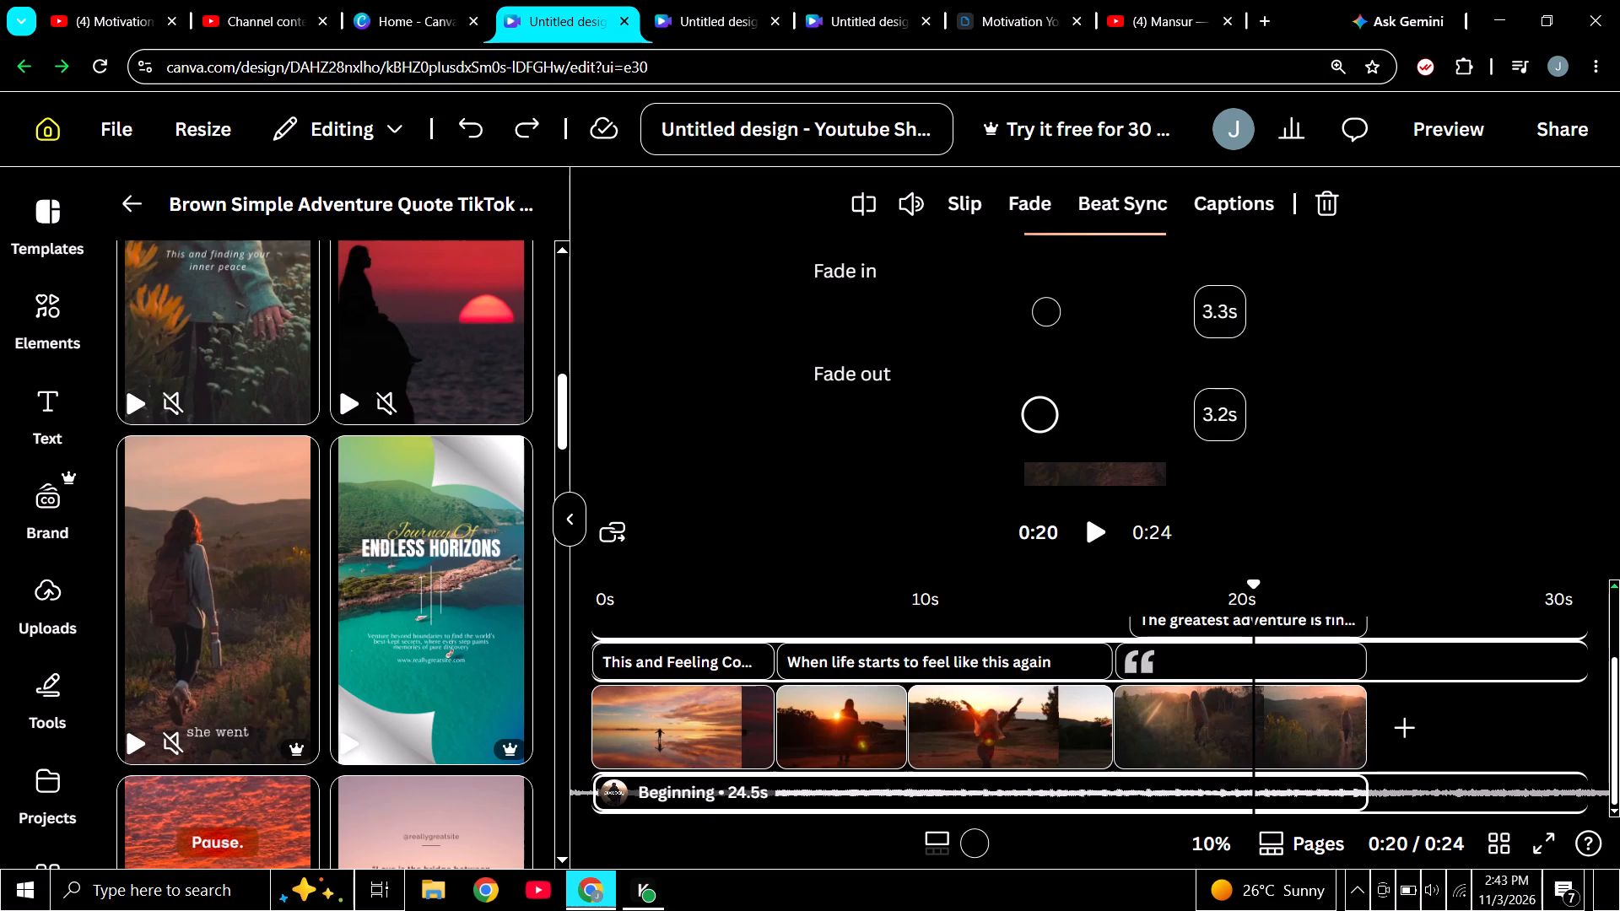
drag(1041, 423, 1074, 430)
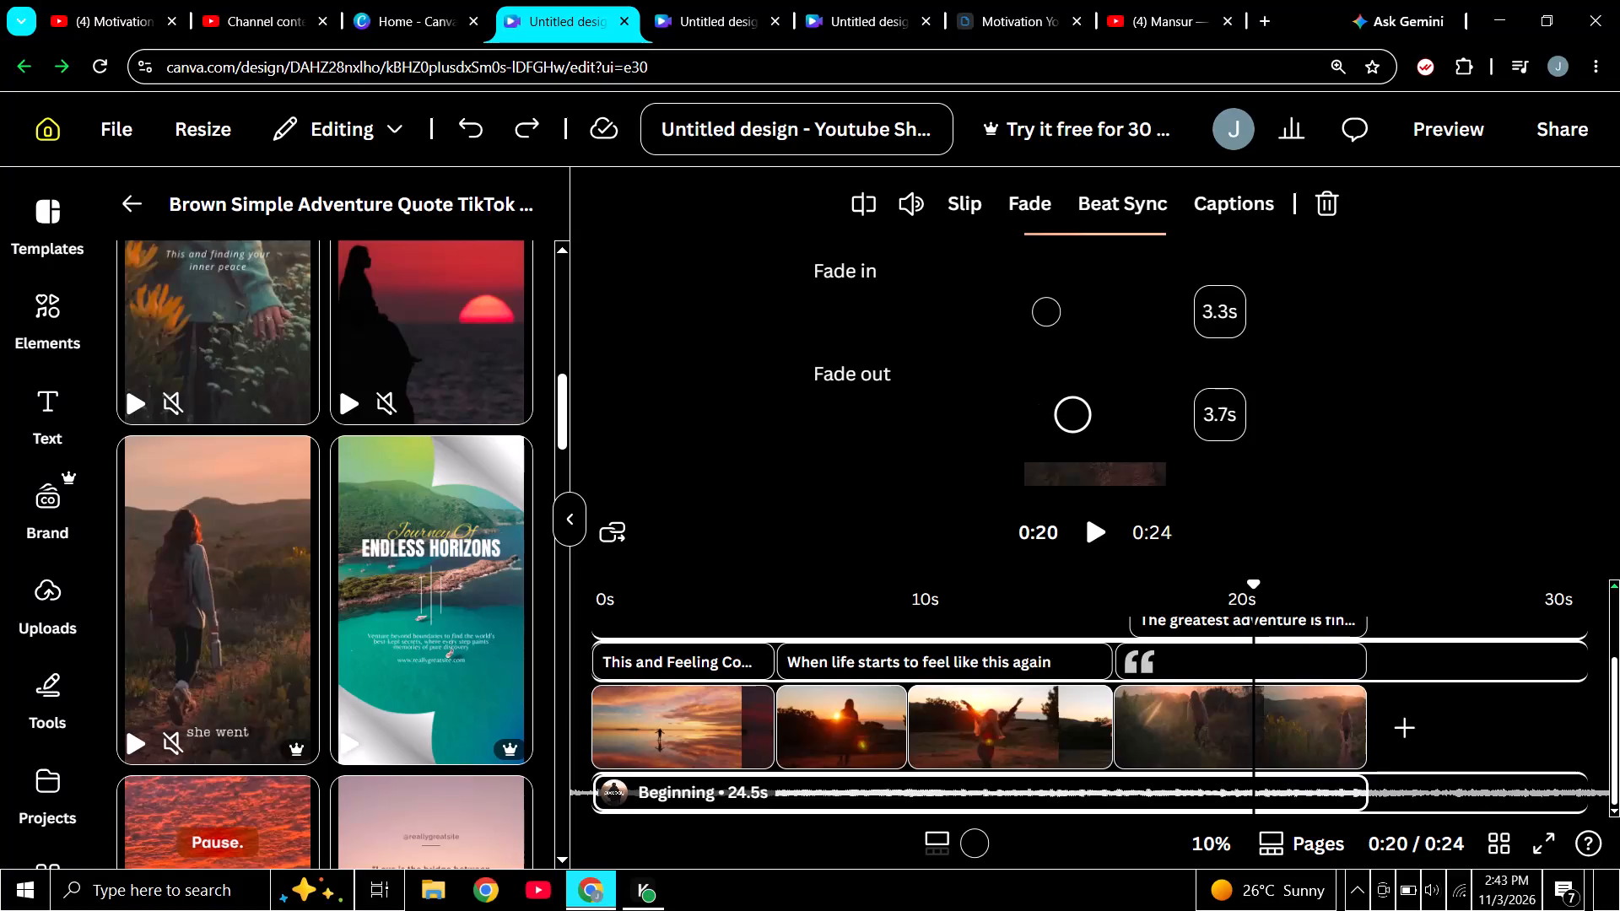
Return the playhead to the start and set the Beginning audio track's fade in to 4.0 s.
drag(1249, 584, 885, 590)
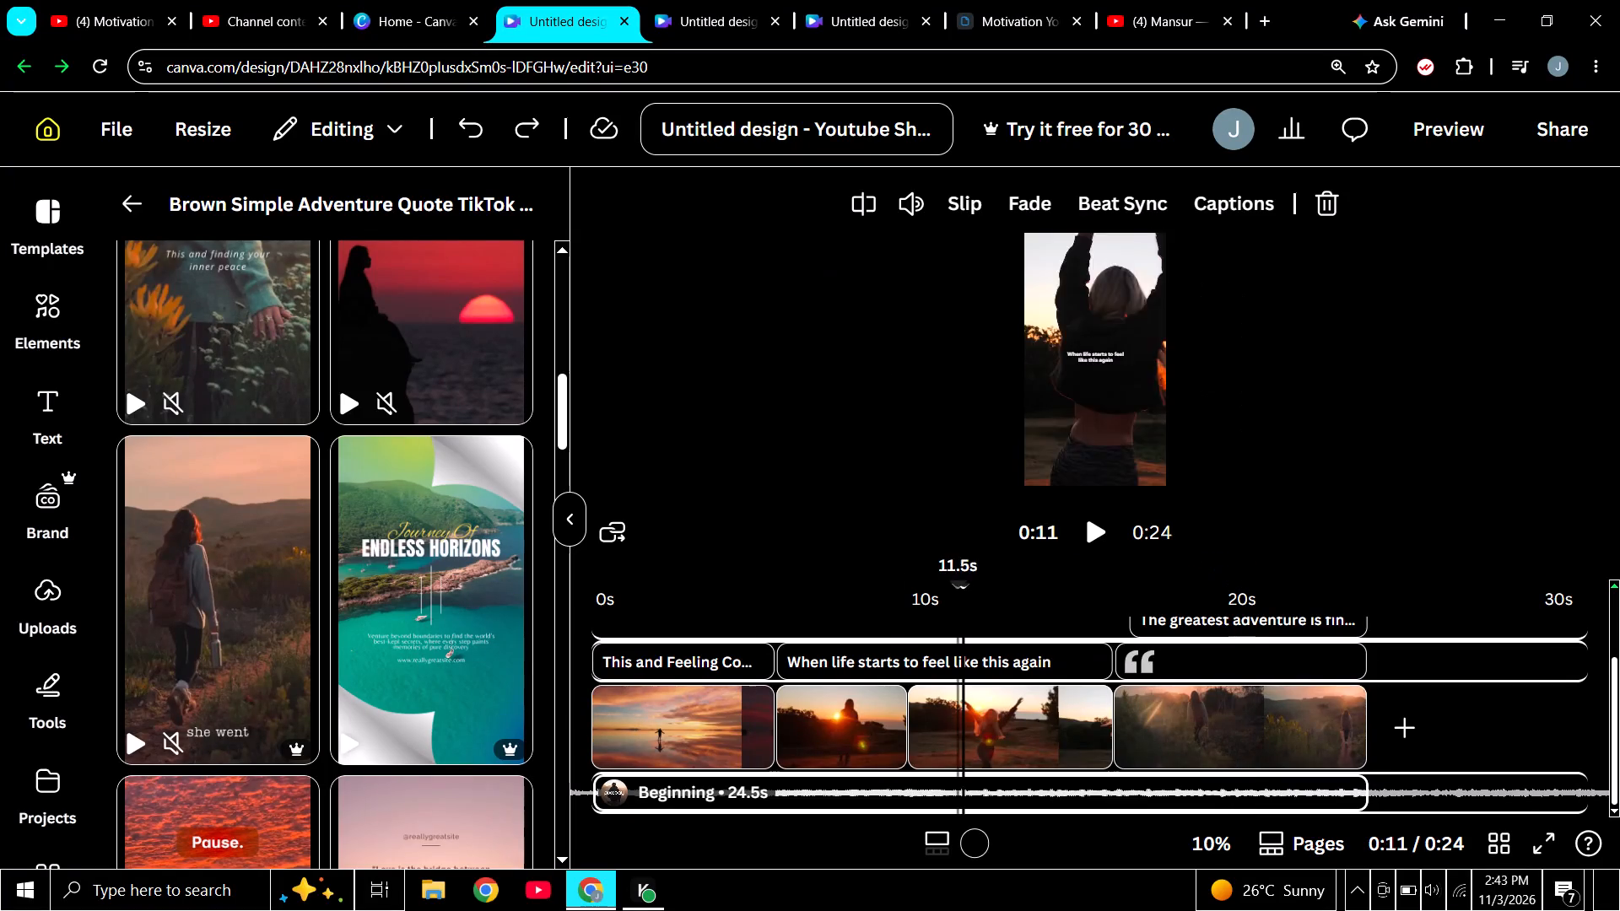
drag(885, 590, 883, 590)
drag(880, 585, 719, 564)
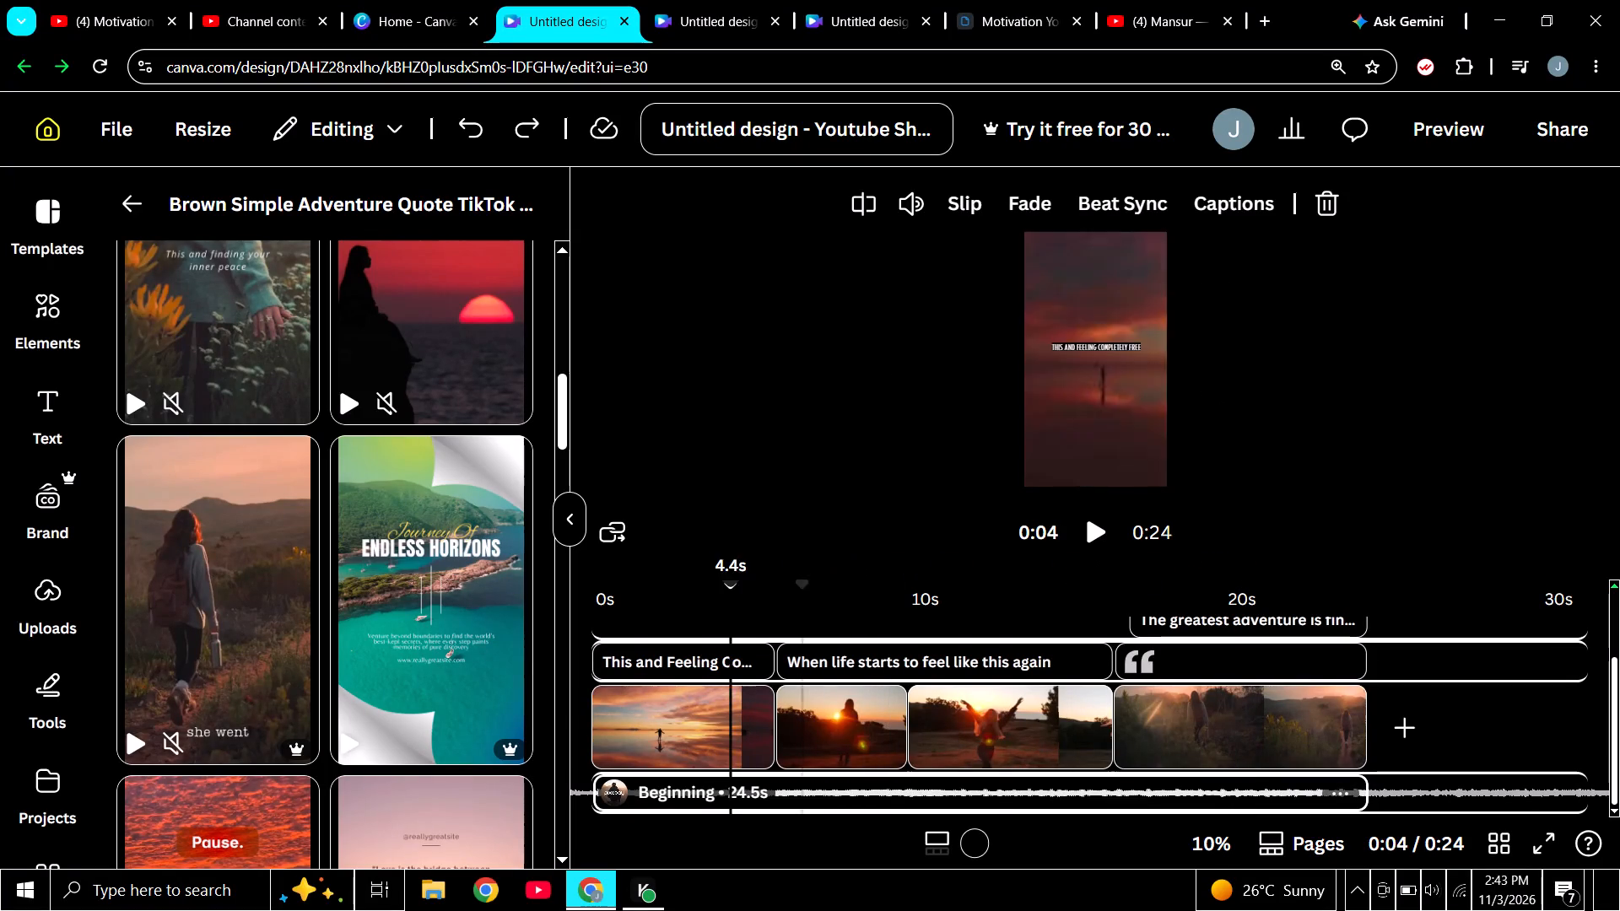
drag(719, 564, 587, 583)
click(584, 790)
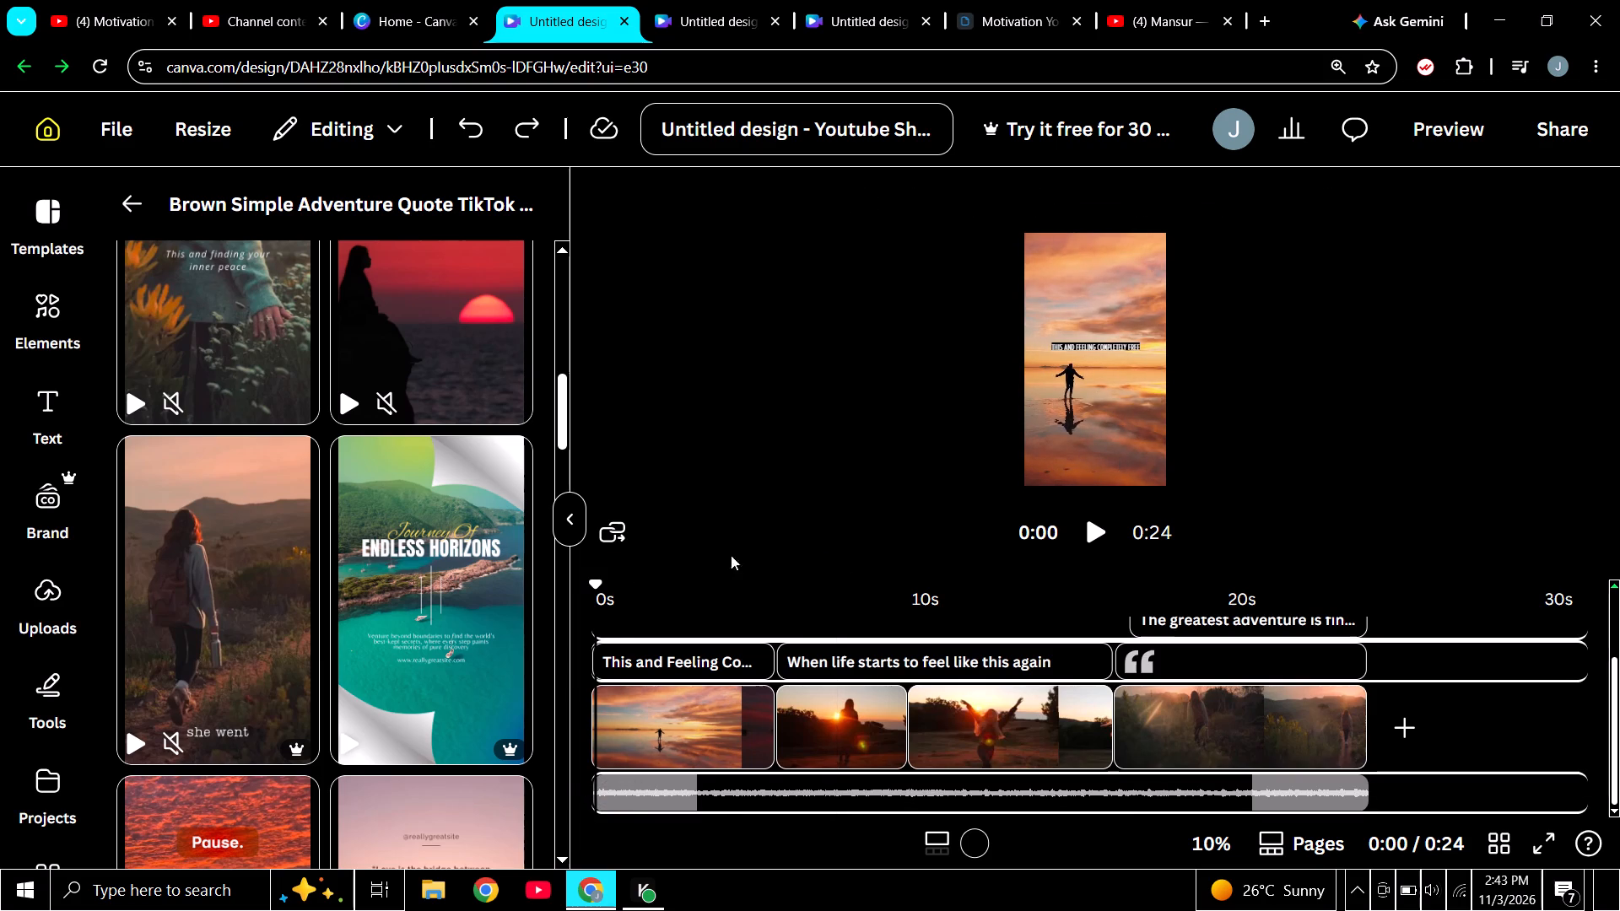
click(621, 793)
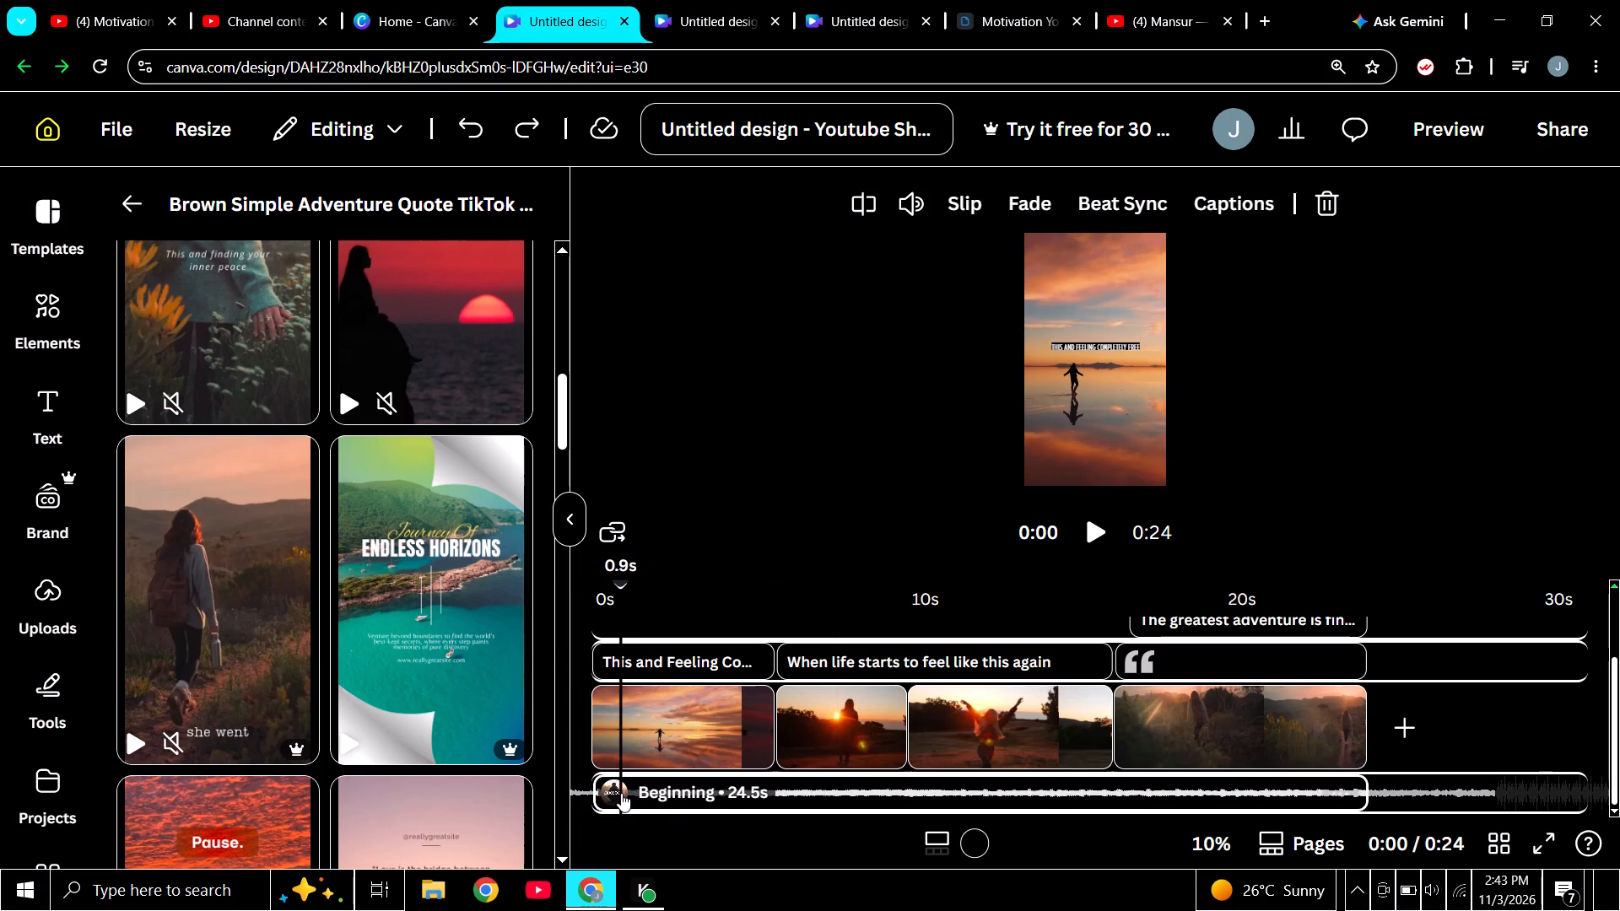
click(1039, 193)
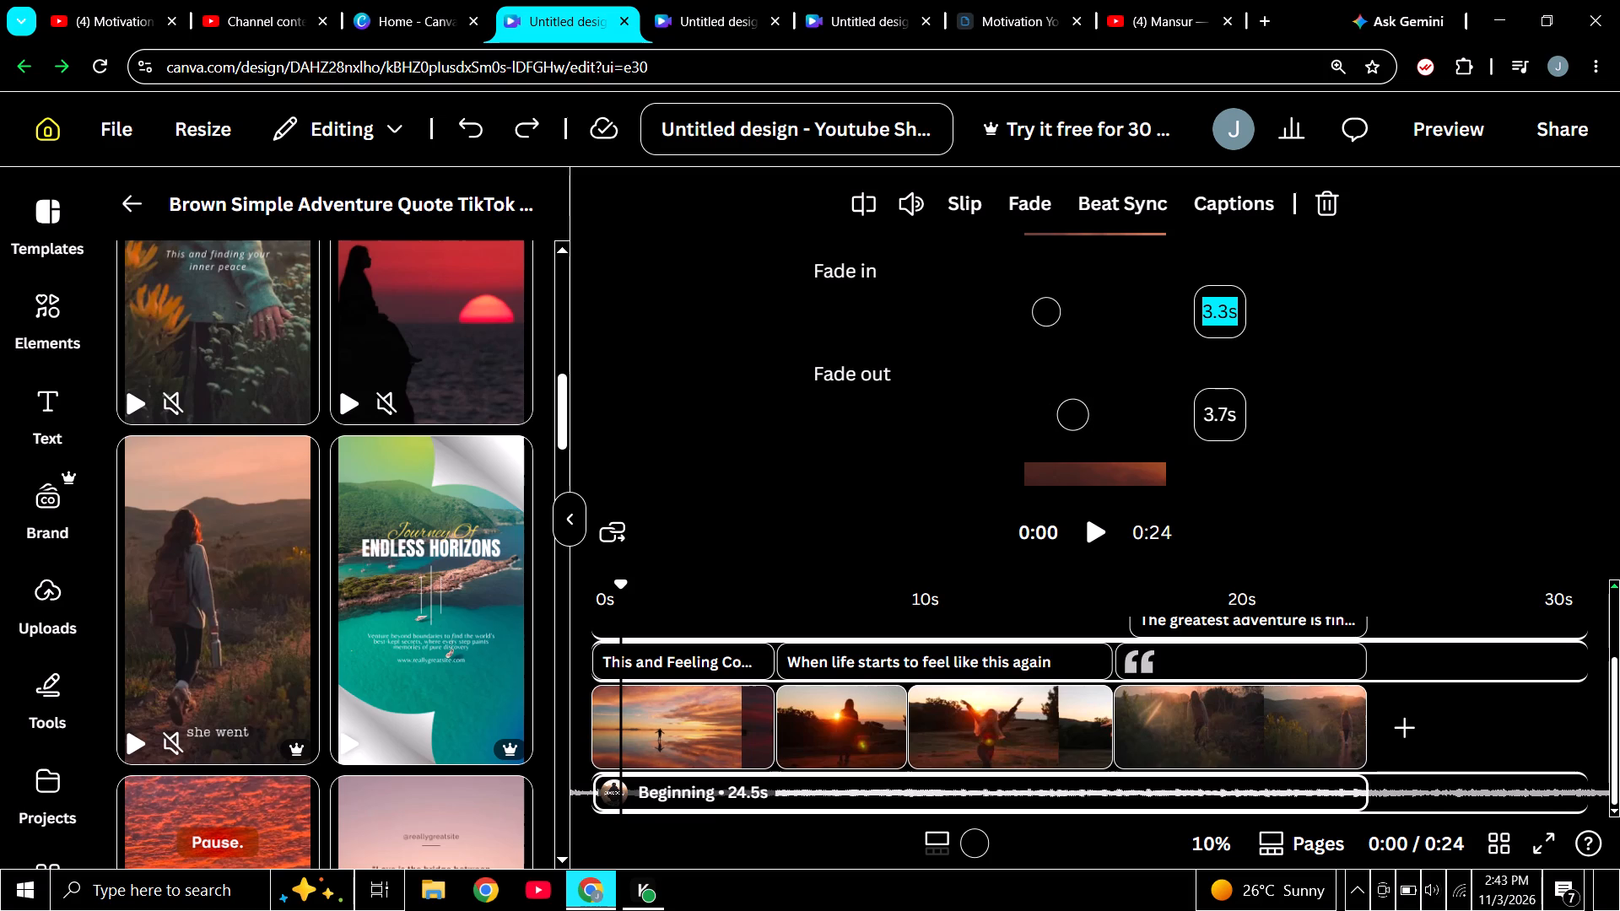
drag(1054, 315, 1087, 321)
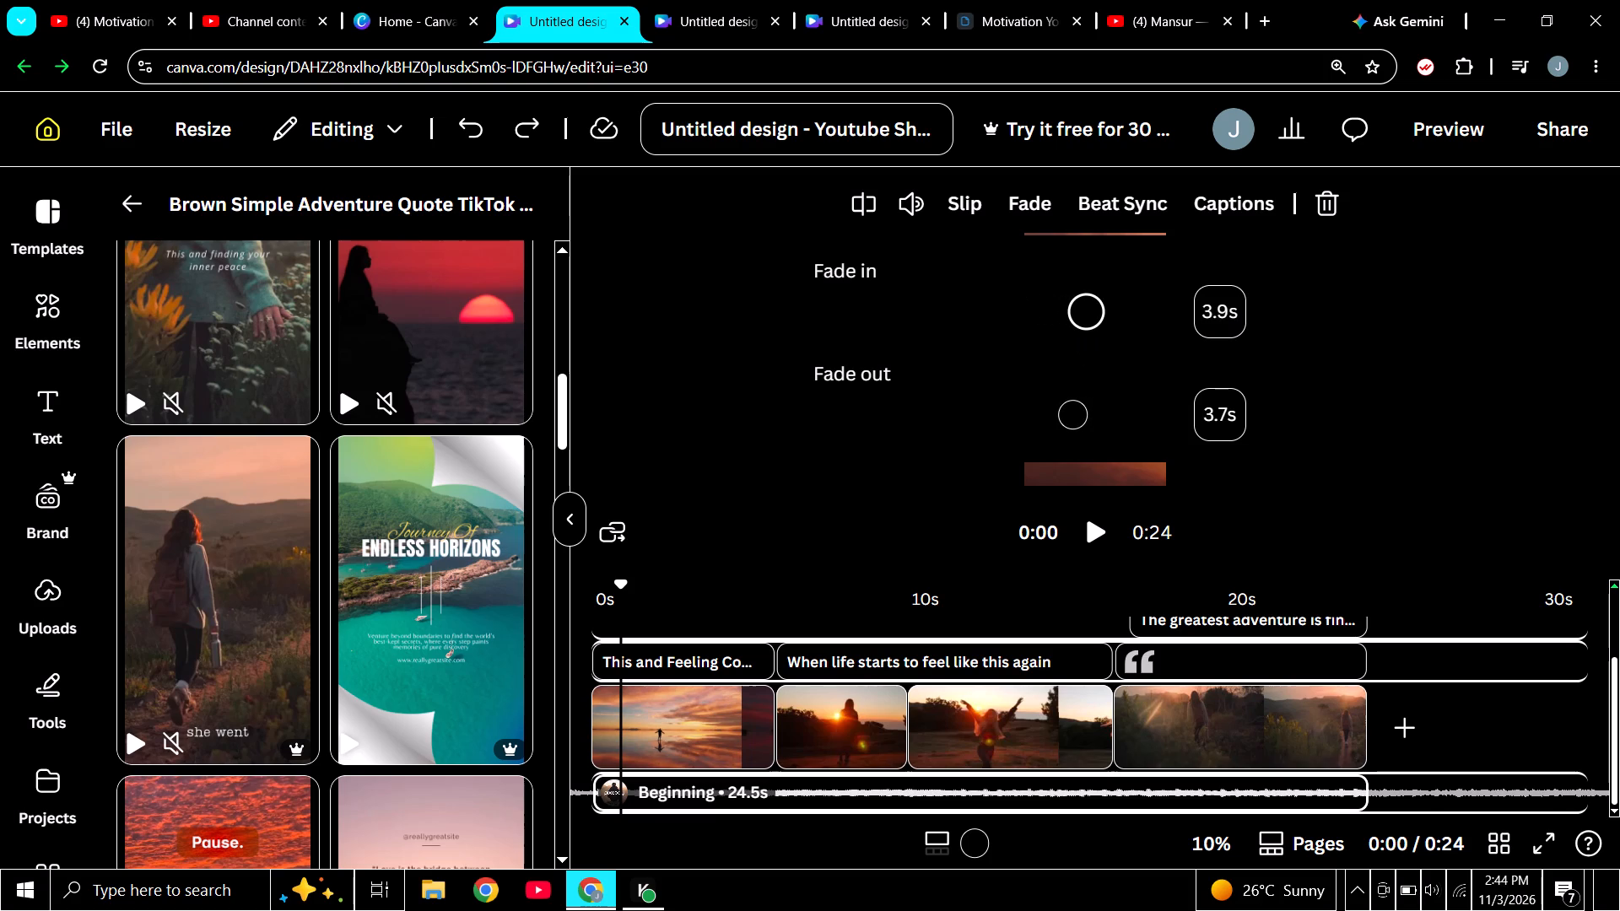
drag(1087, 321, 1094, 322)
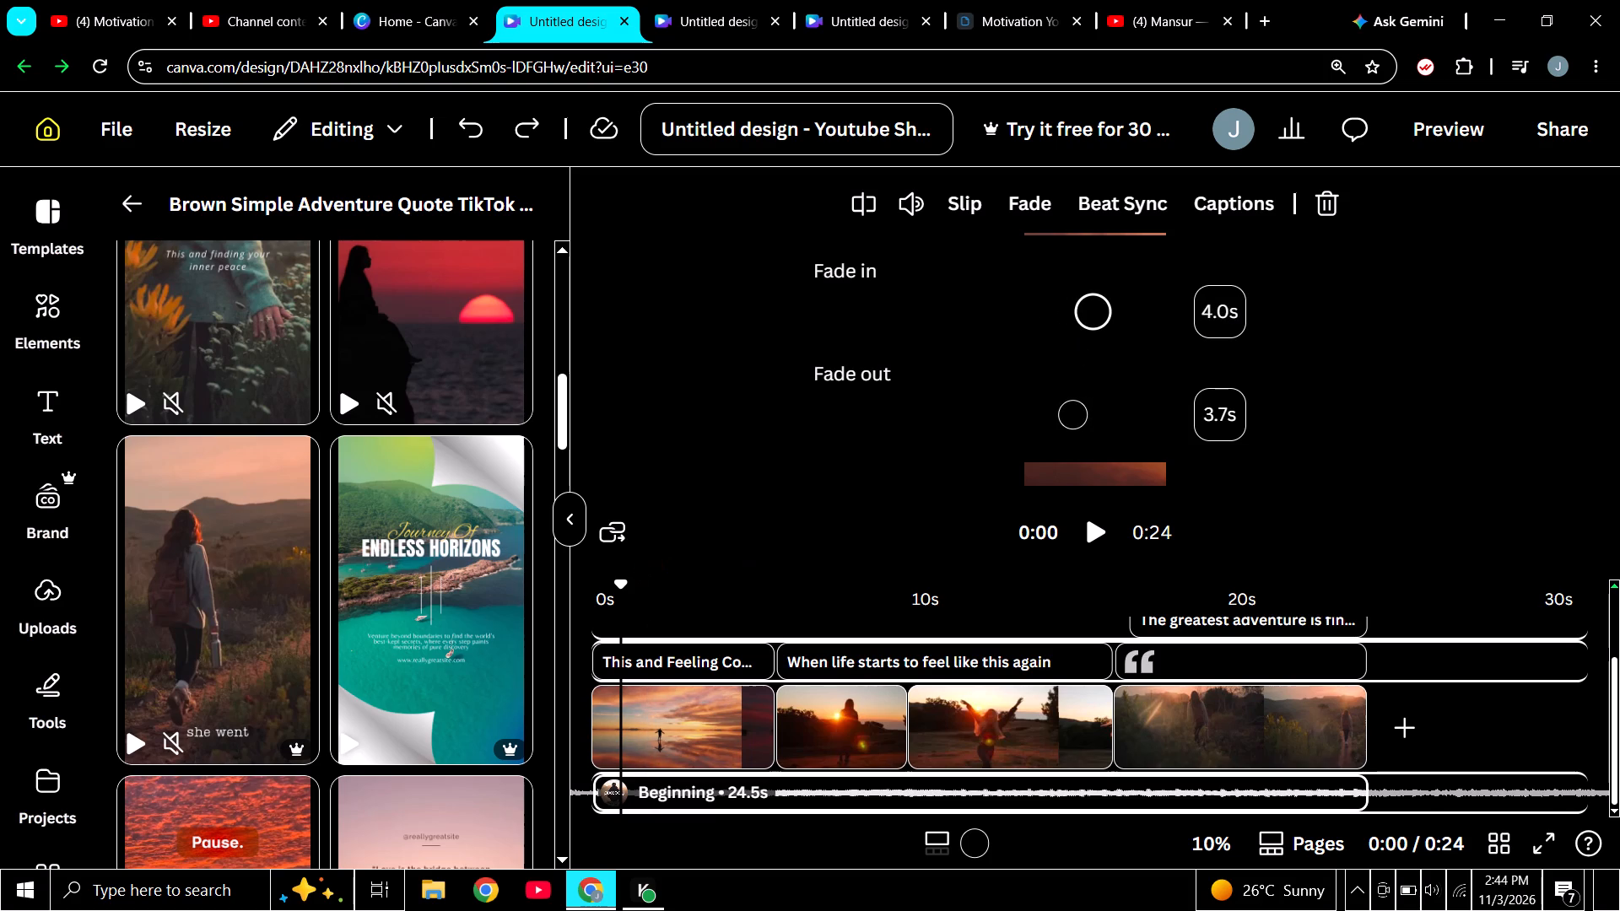
Play the whole video from 0 s to the end to check the new audio fades.
drag(624, 589, 591, 589)
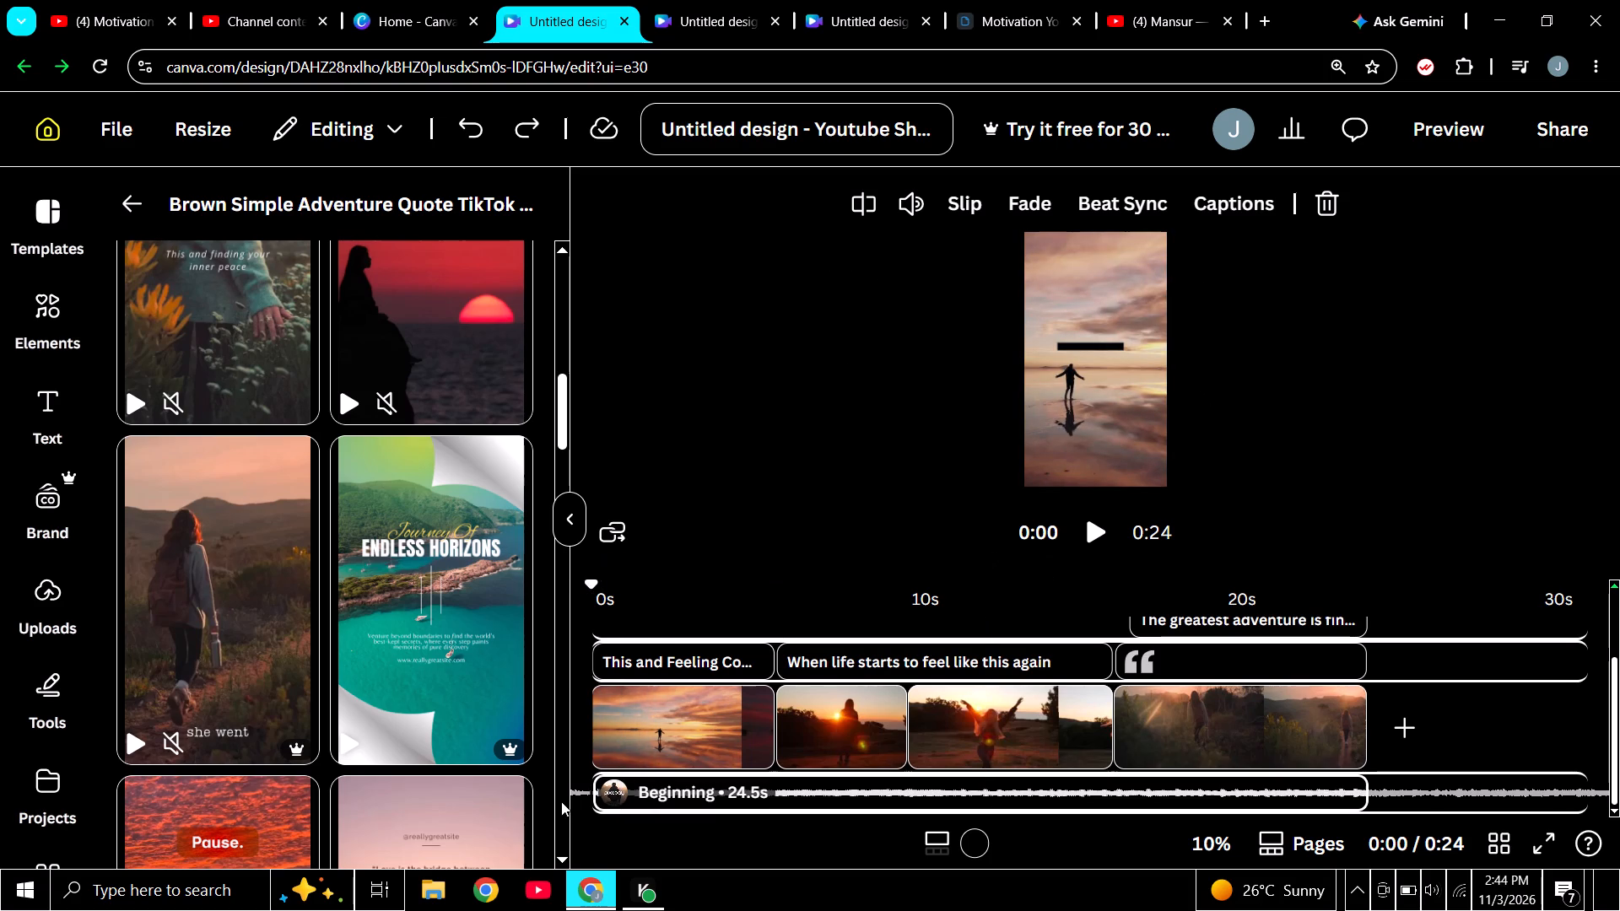
click(573, 790)
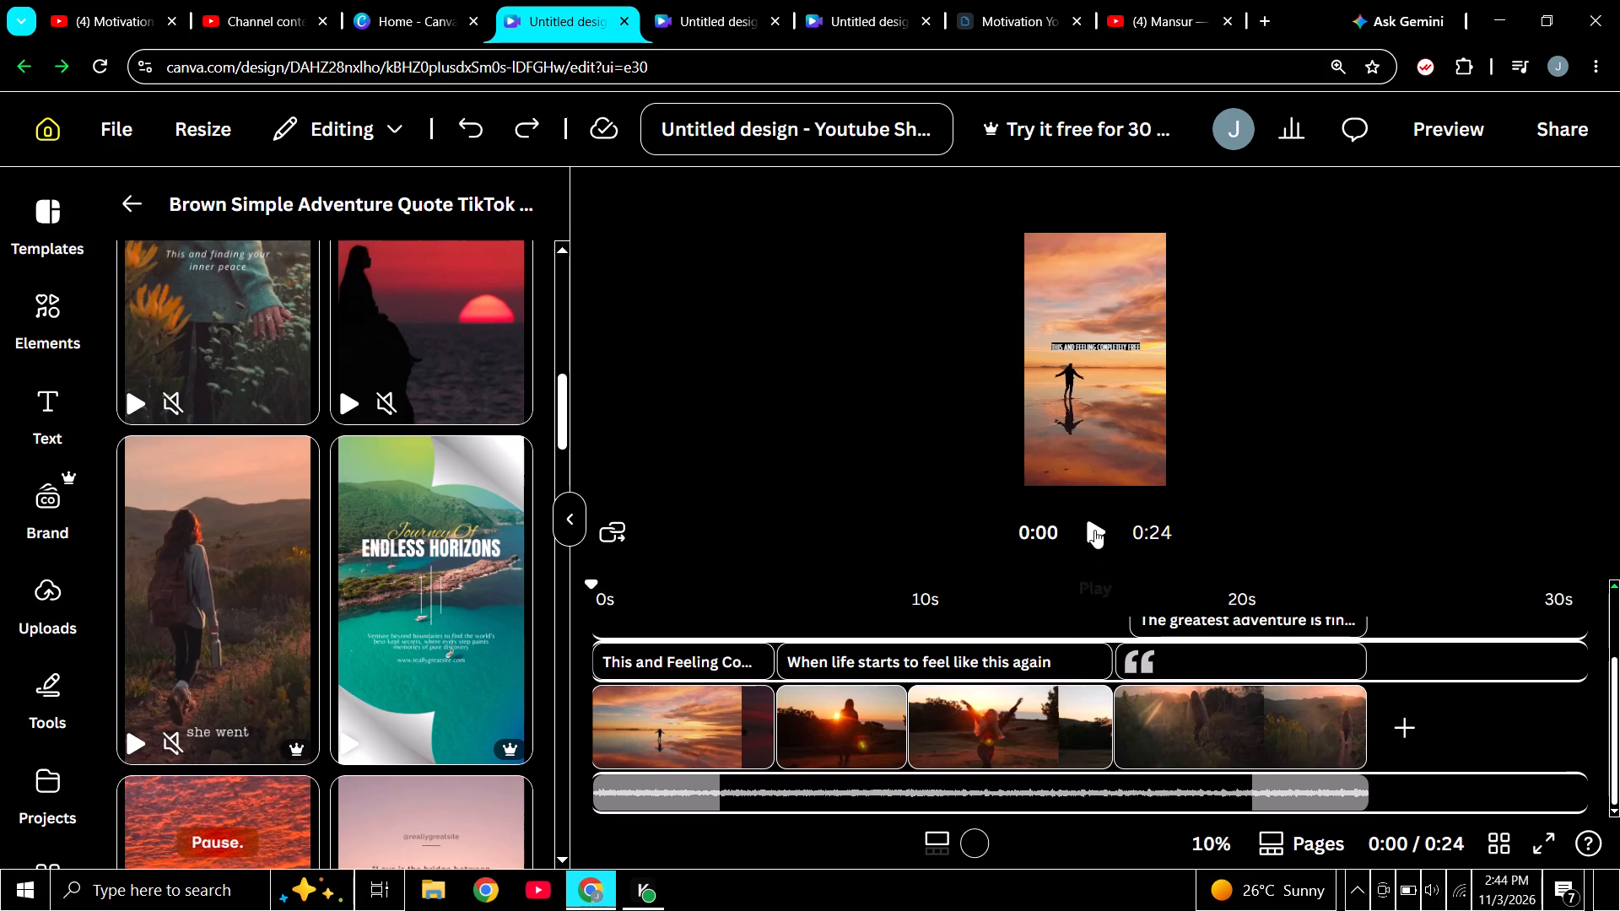
click(1094, 530)
click(1094, 530)
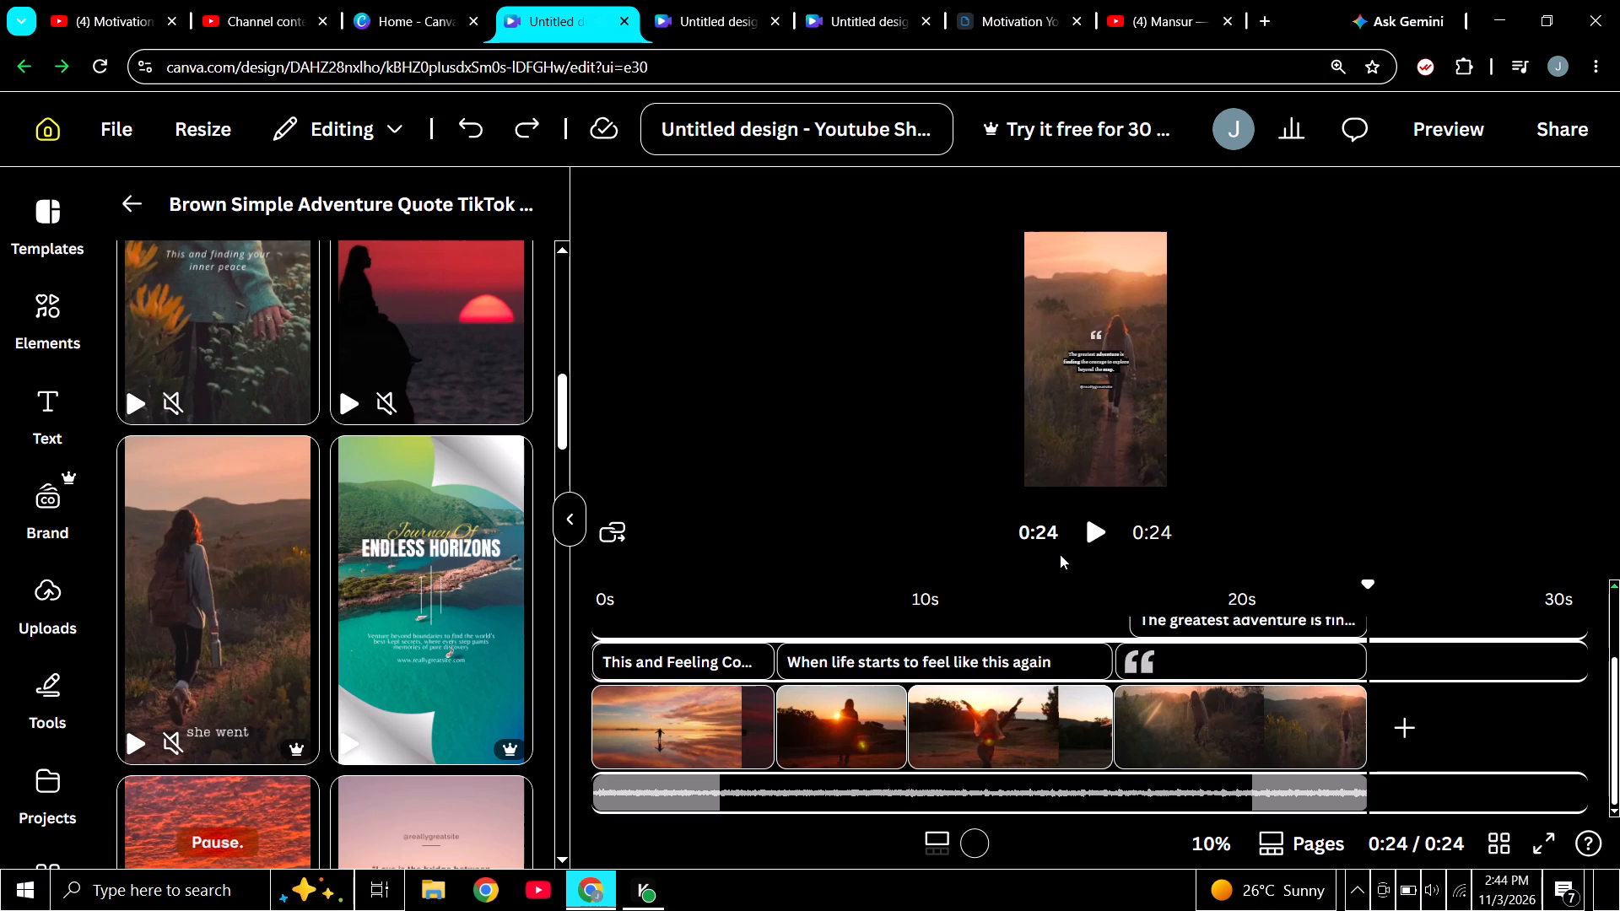
Enlarge the "This and Feeling Completely Free" caption to font size 56.8 and move it slightly higher on the first sunset clip.
click(663, 664)
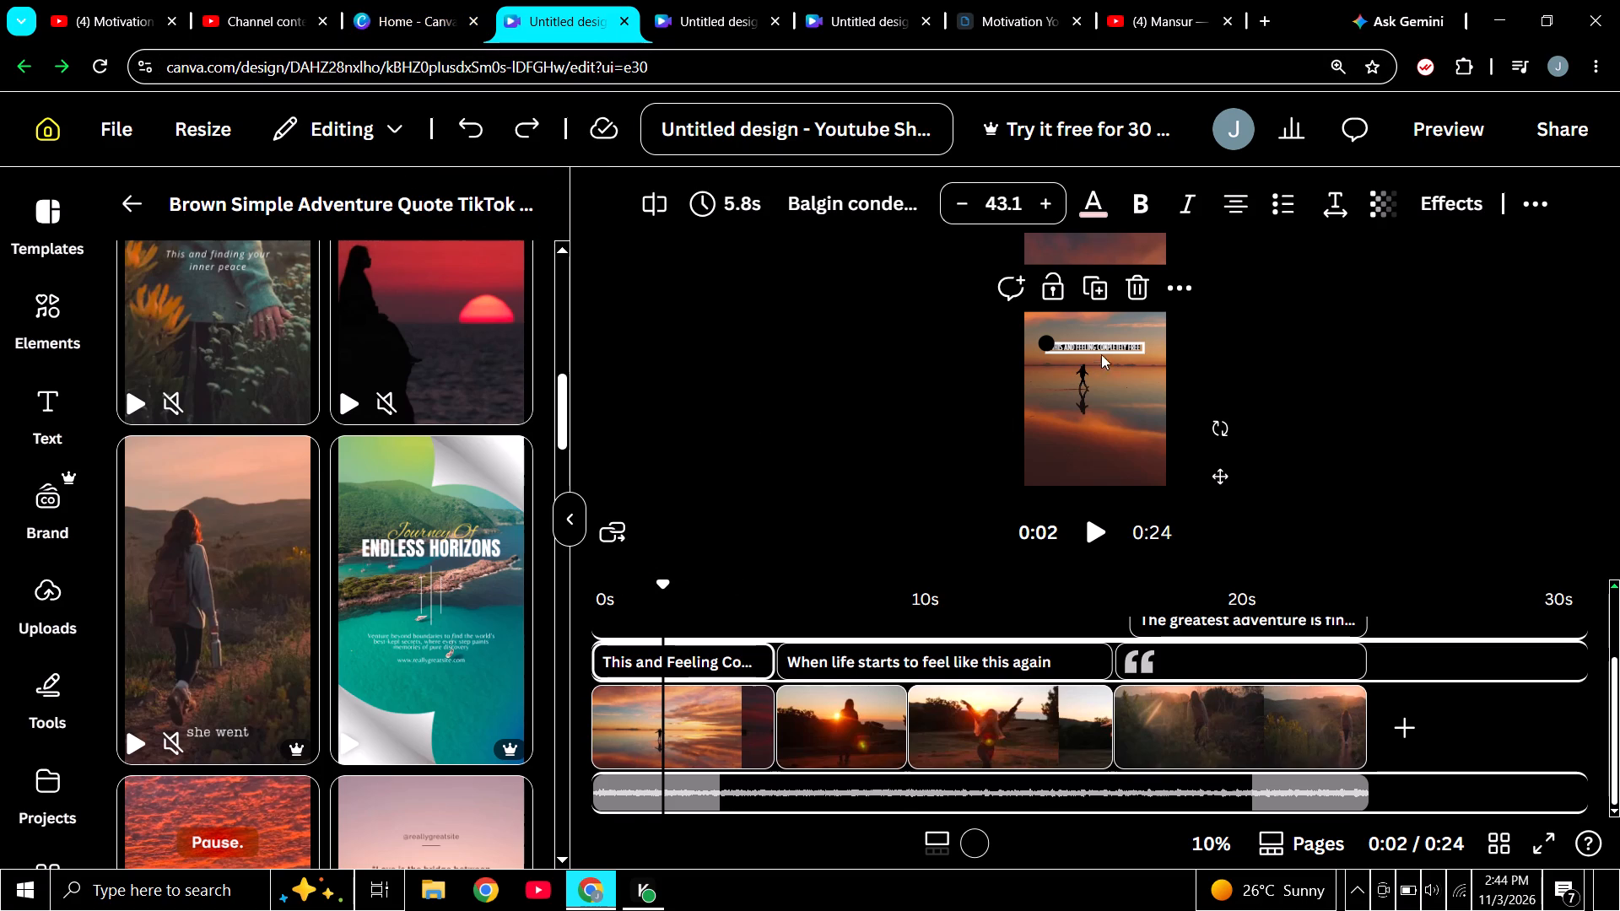
drag(1143, 353, 1143, 377)
drag(1143, 377, 1138, 383)
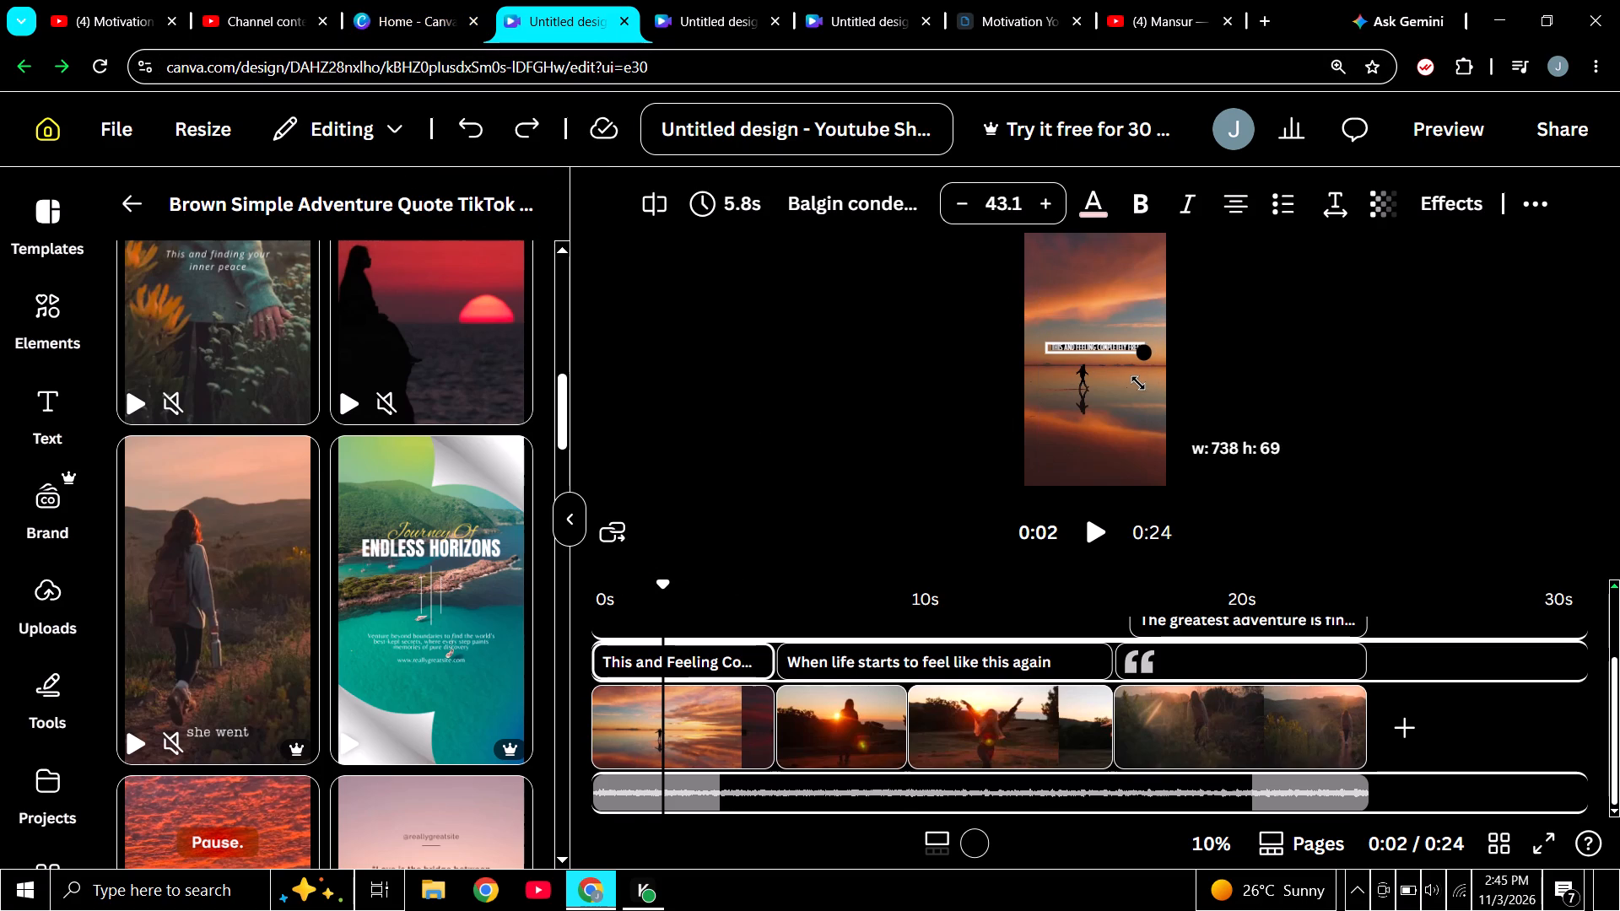
drag(1138, 383, 1144, 385)
click(1110, 353)
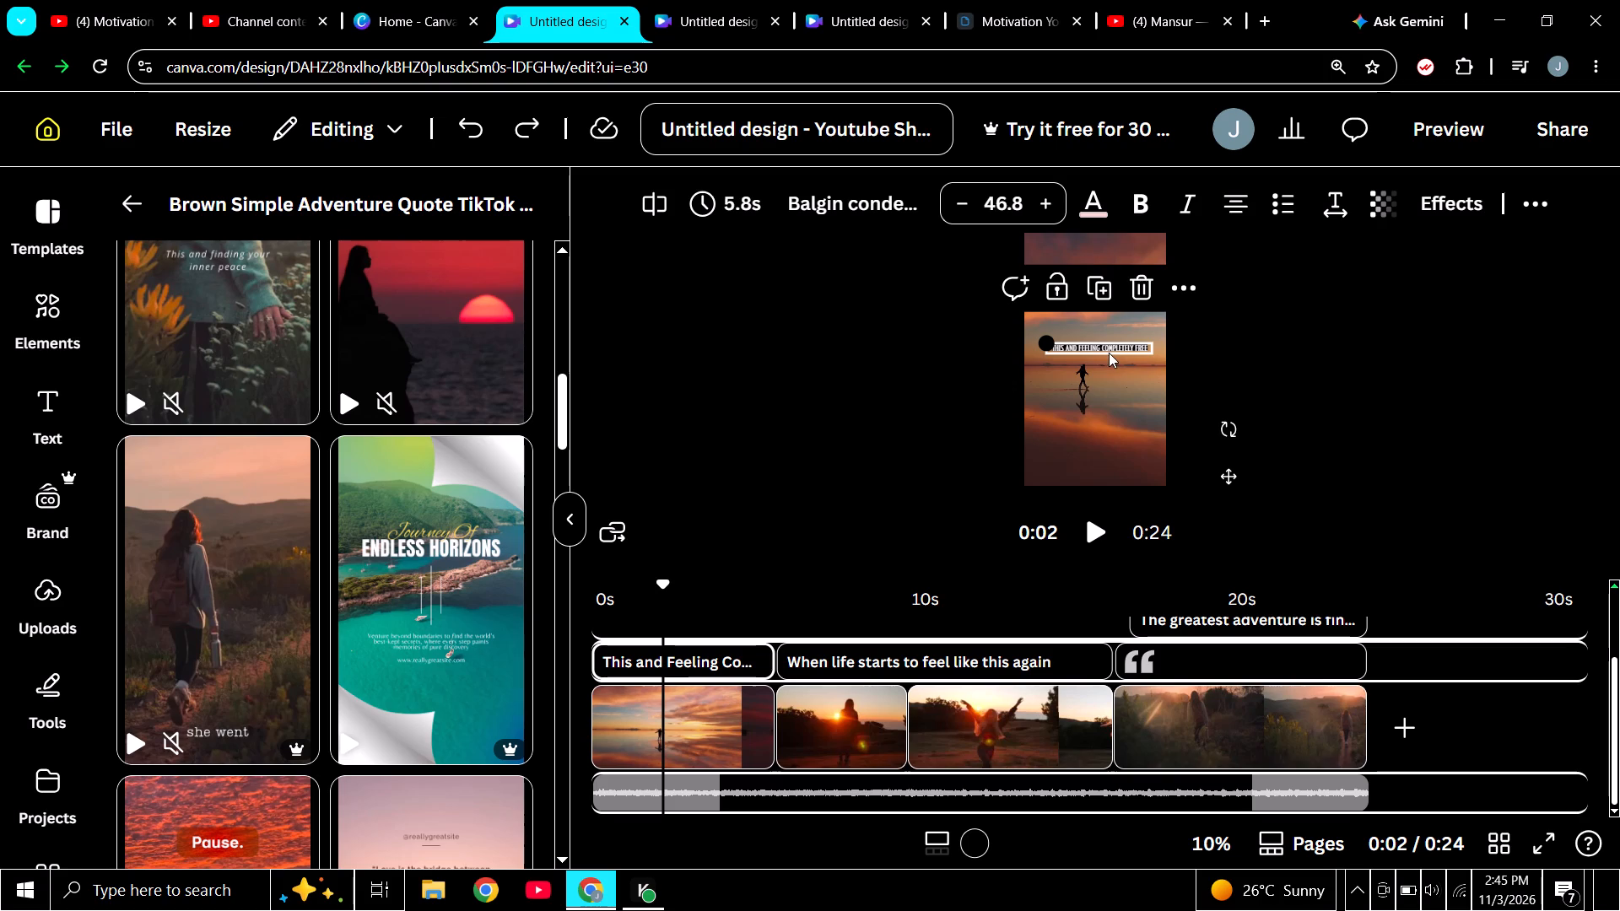
click(1105, 347)
click(1105, 347)
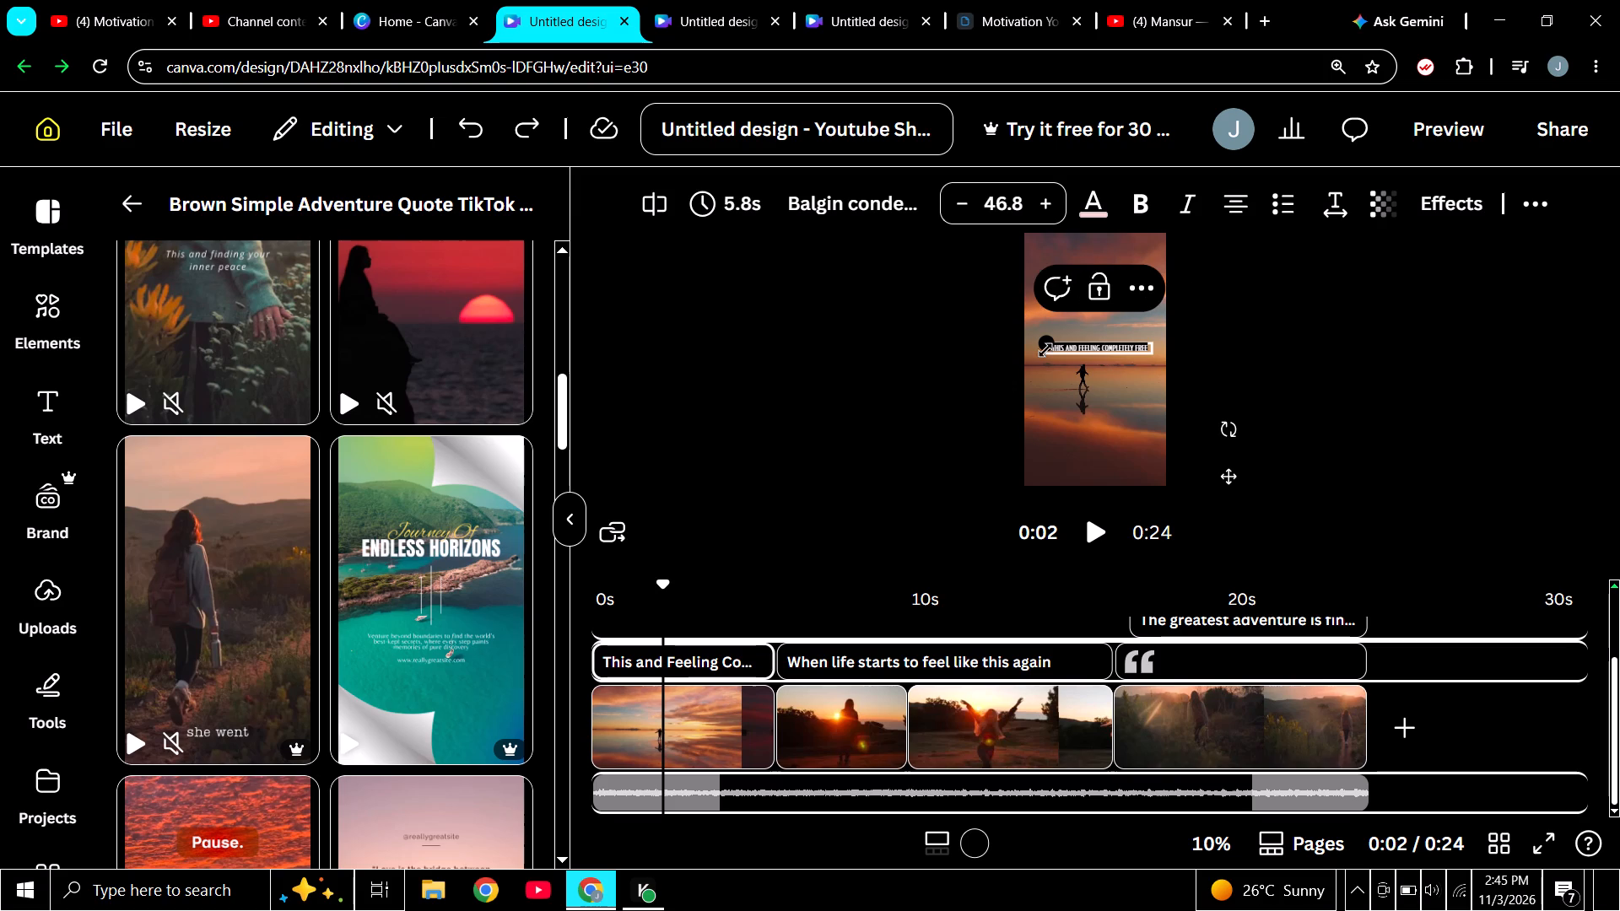
drag(1045, 350, 1023, 374)
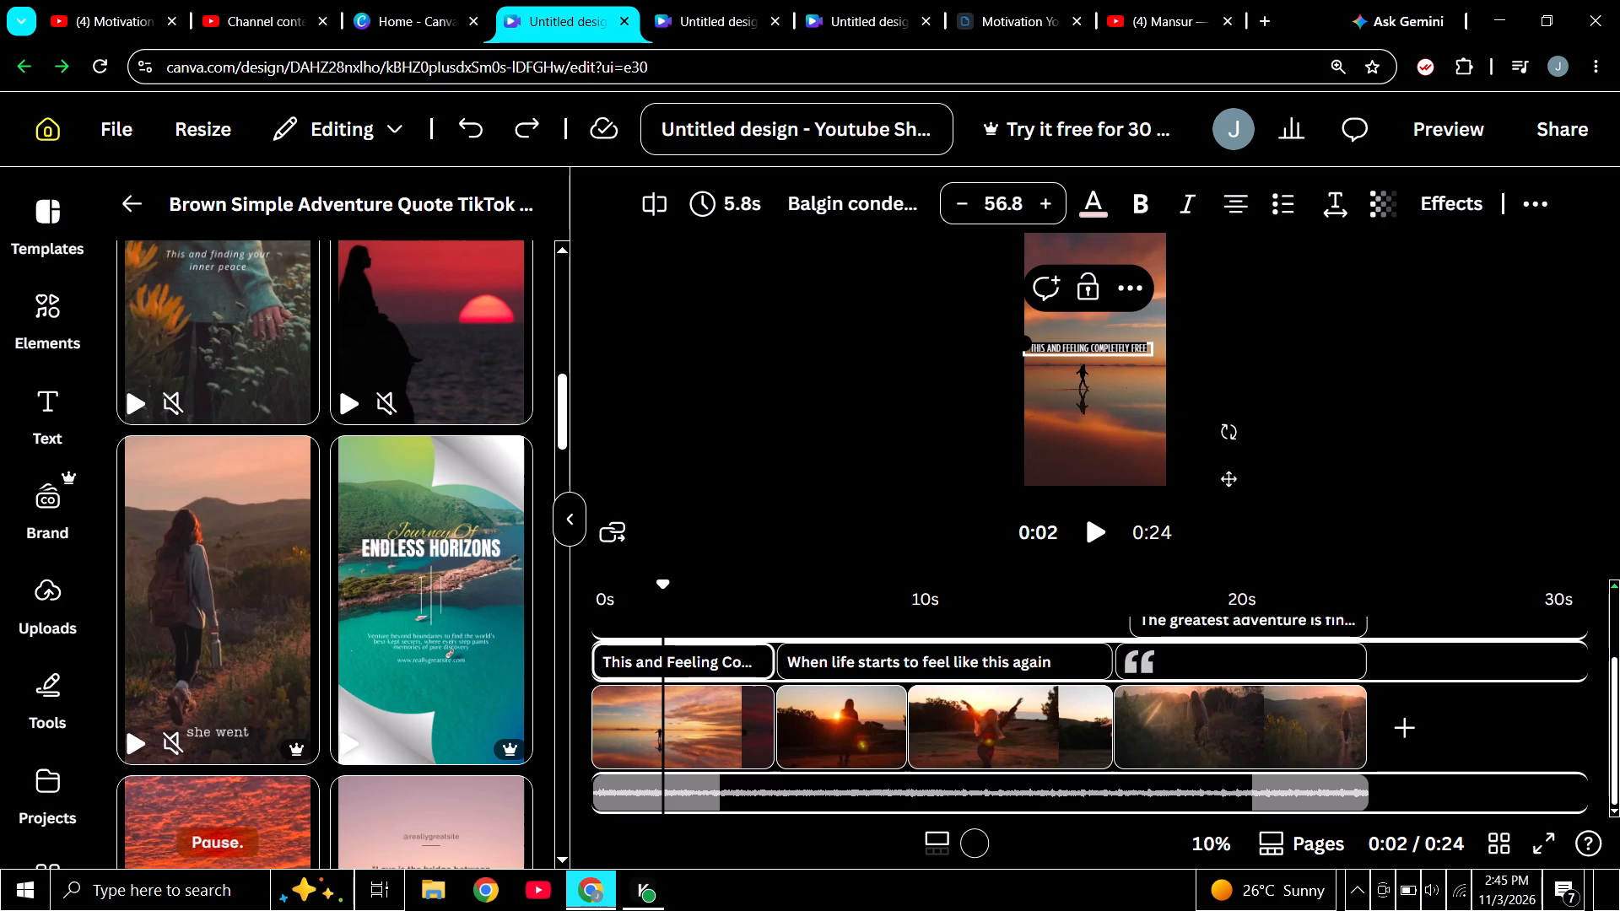
drag(1092, 359, 1088, 382)
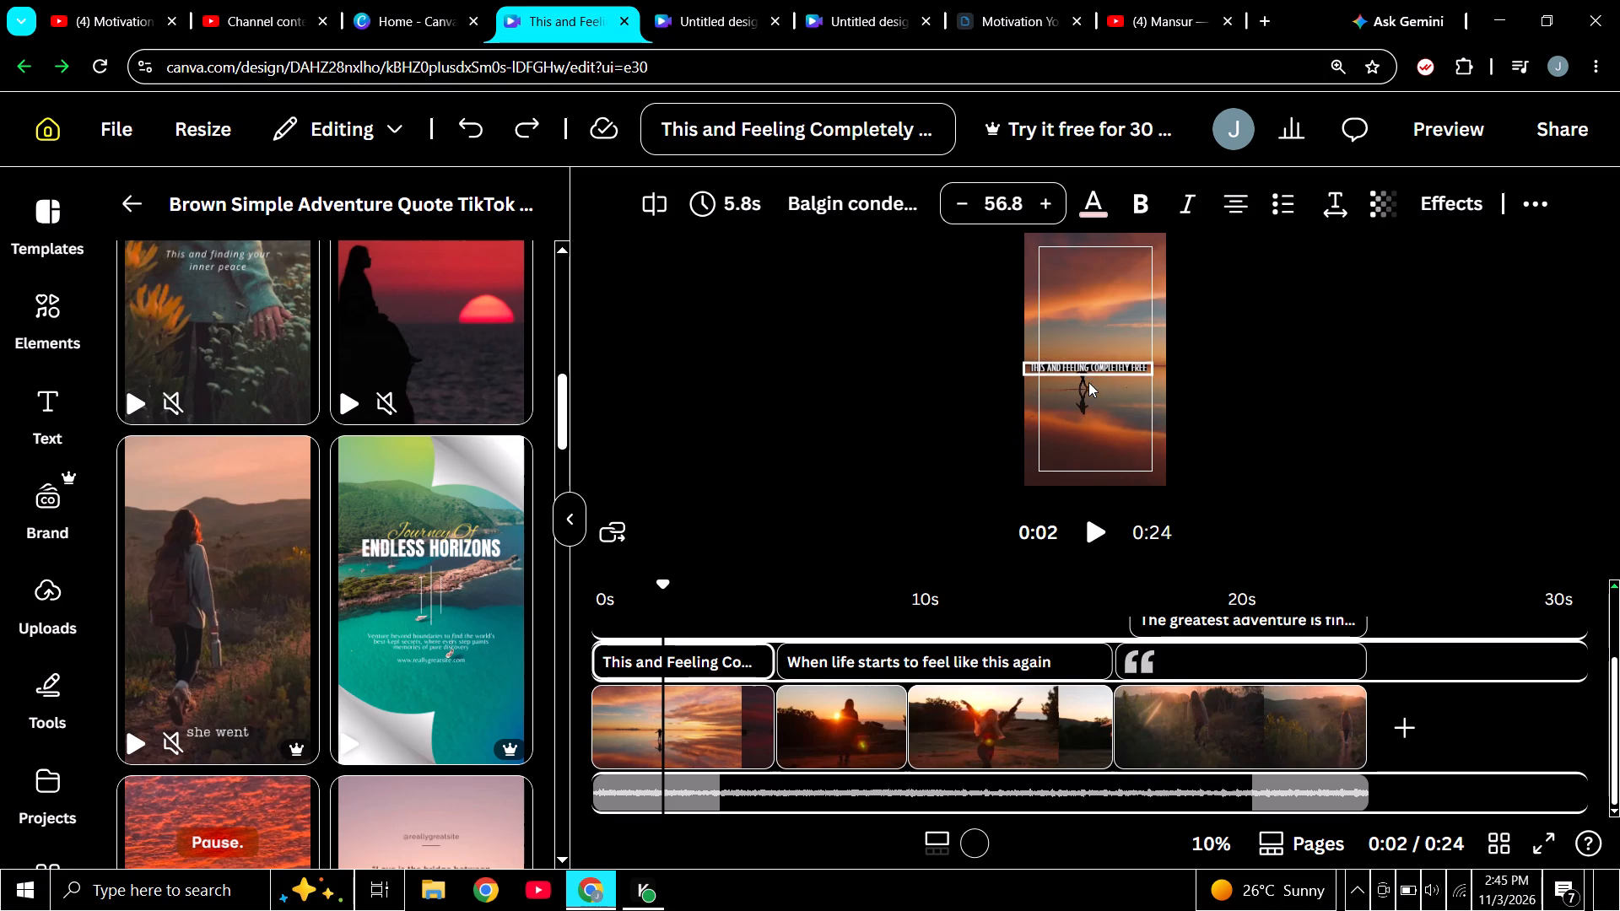
drag(1088, 382, 1101, 345)
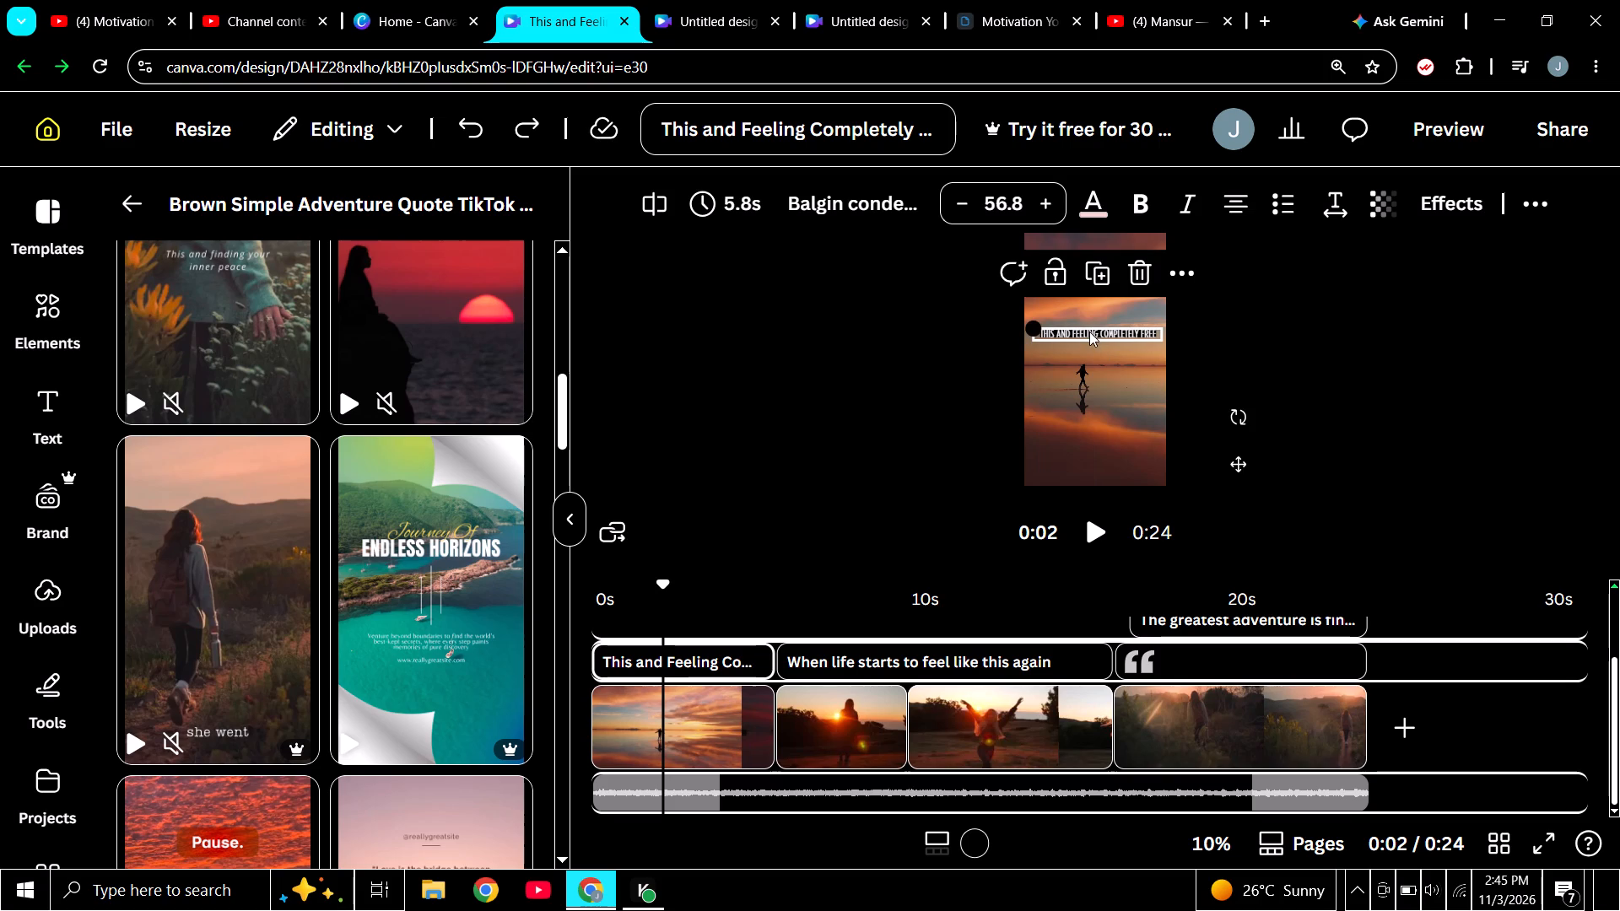
double_click(1088, 332)
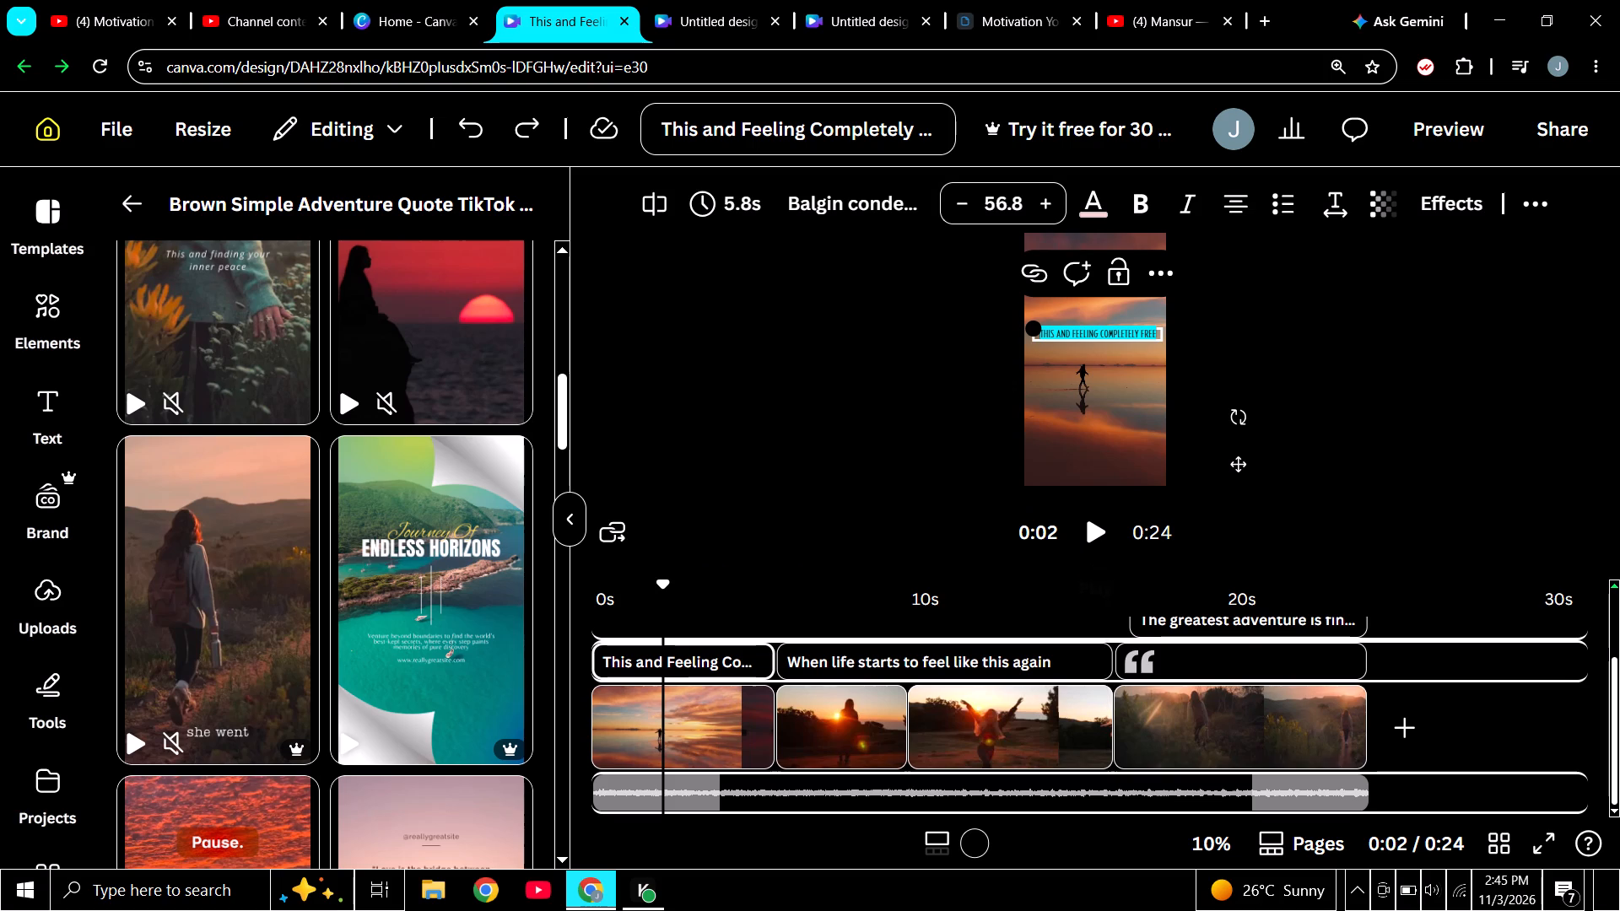
click(1013, 19)
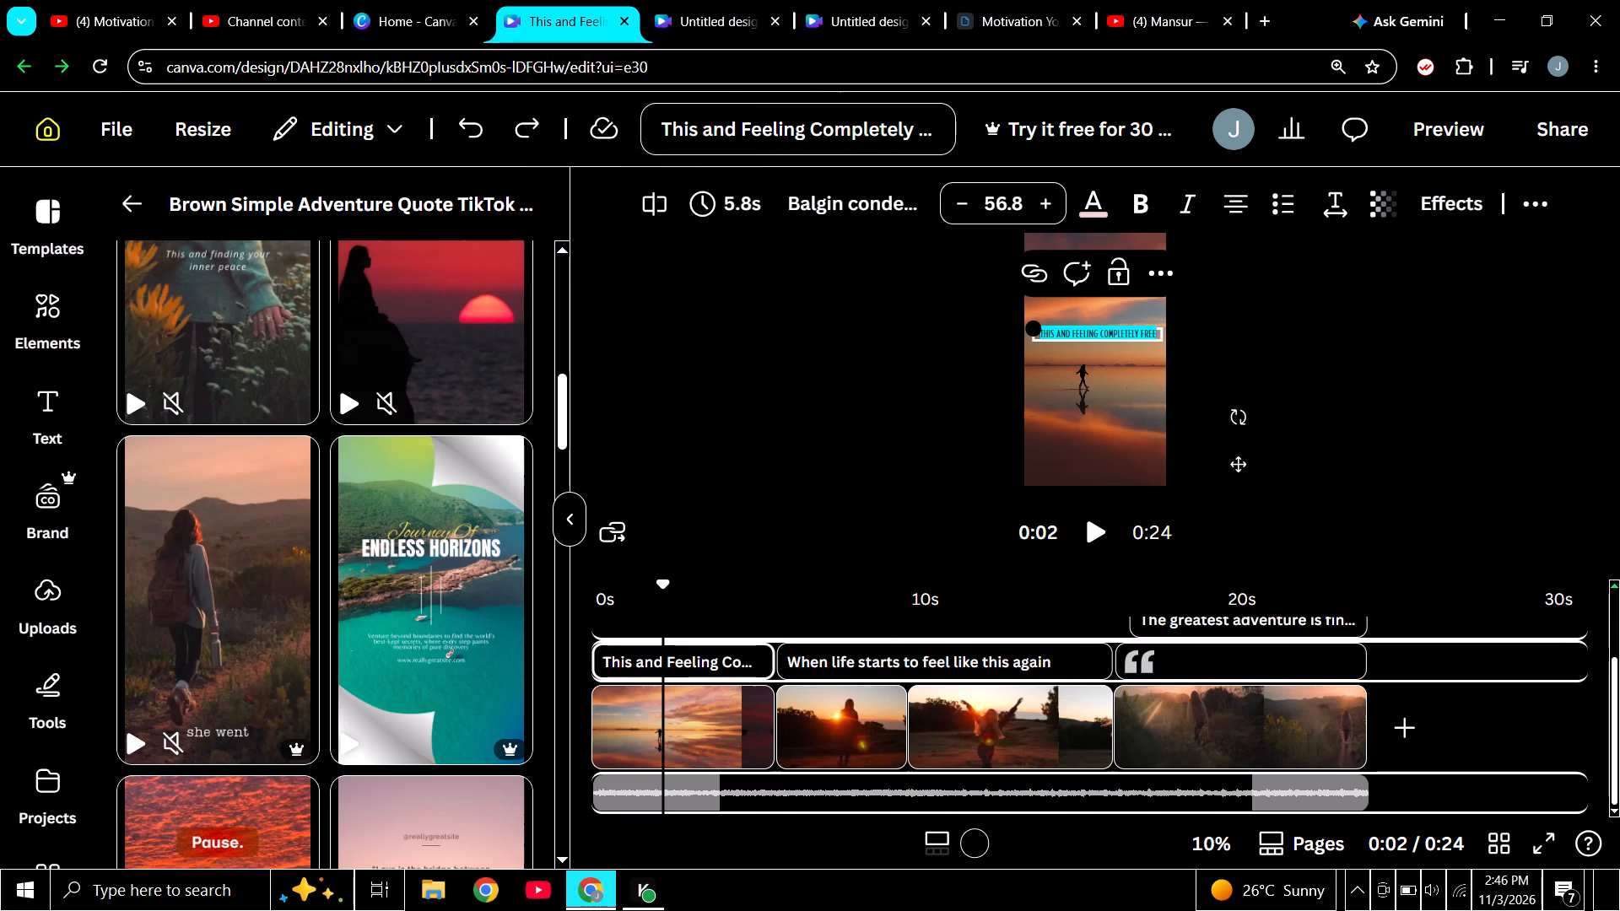
key(ctrl+v)
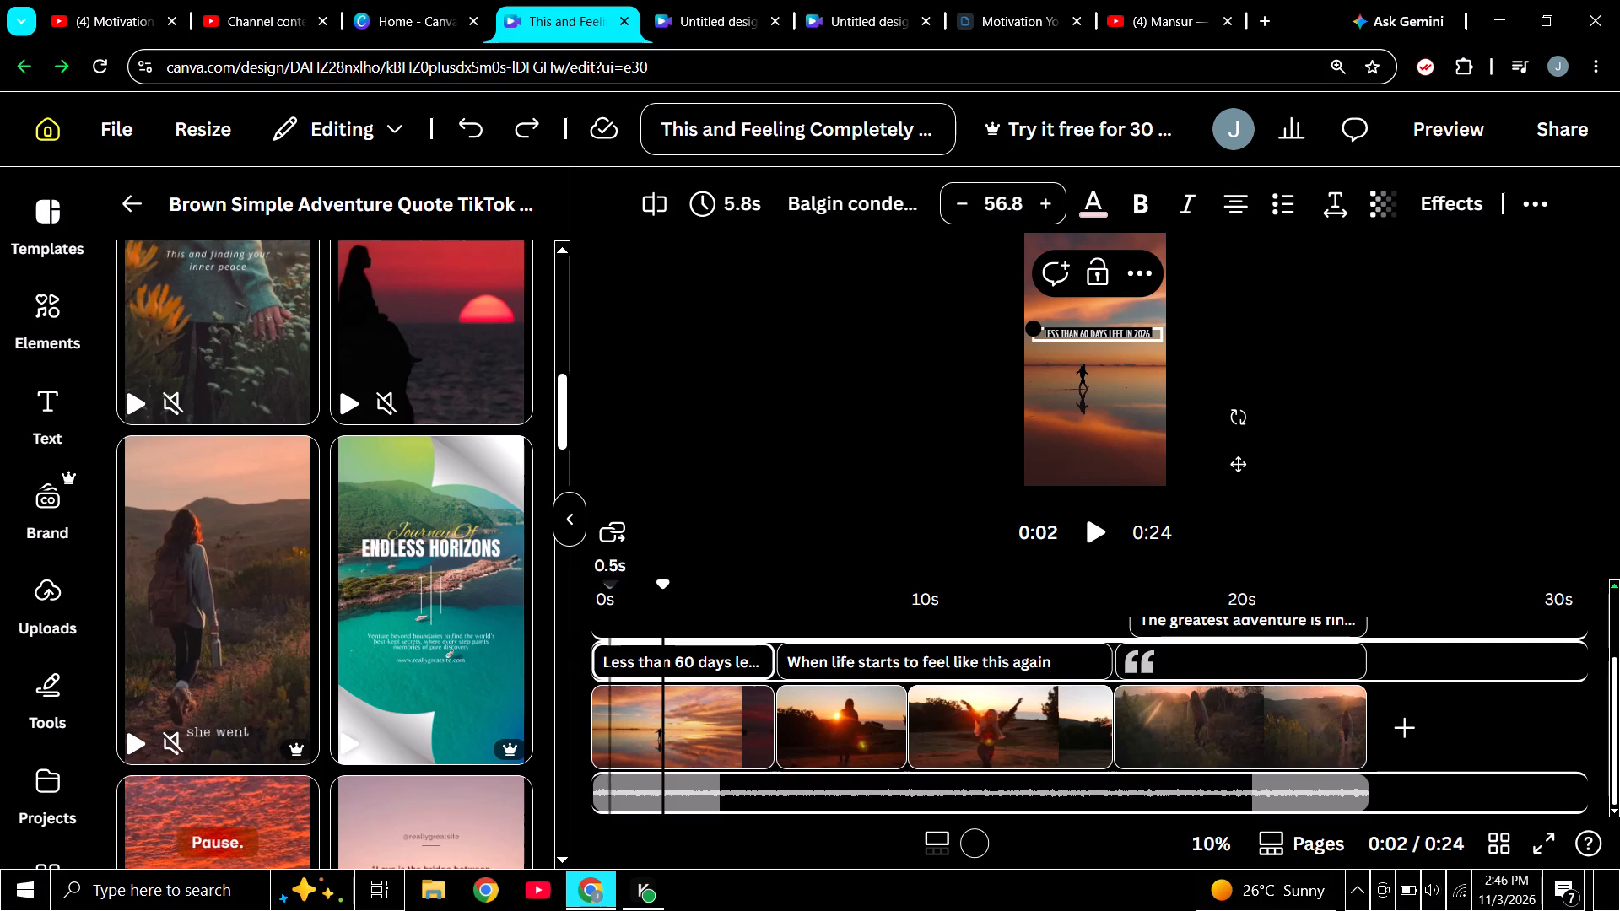
Play the video from the start to about 4 s to check the new first caption.
drag(662, 587, 594, 590)
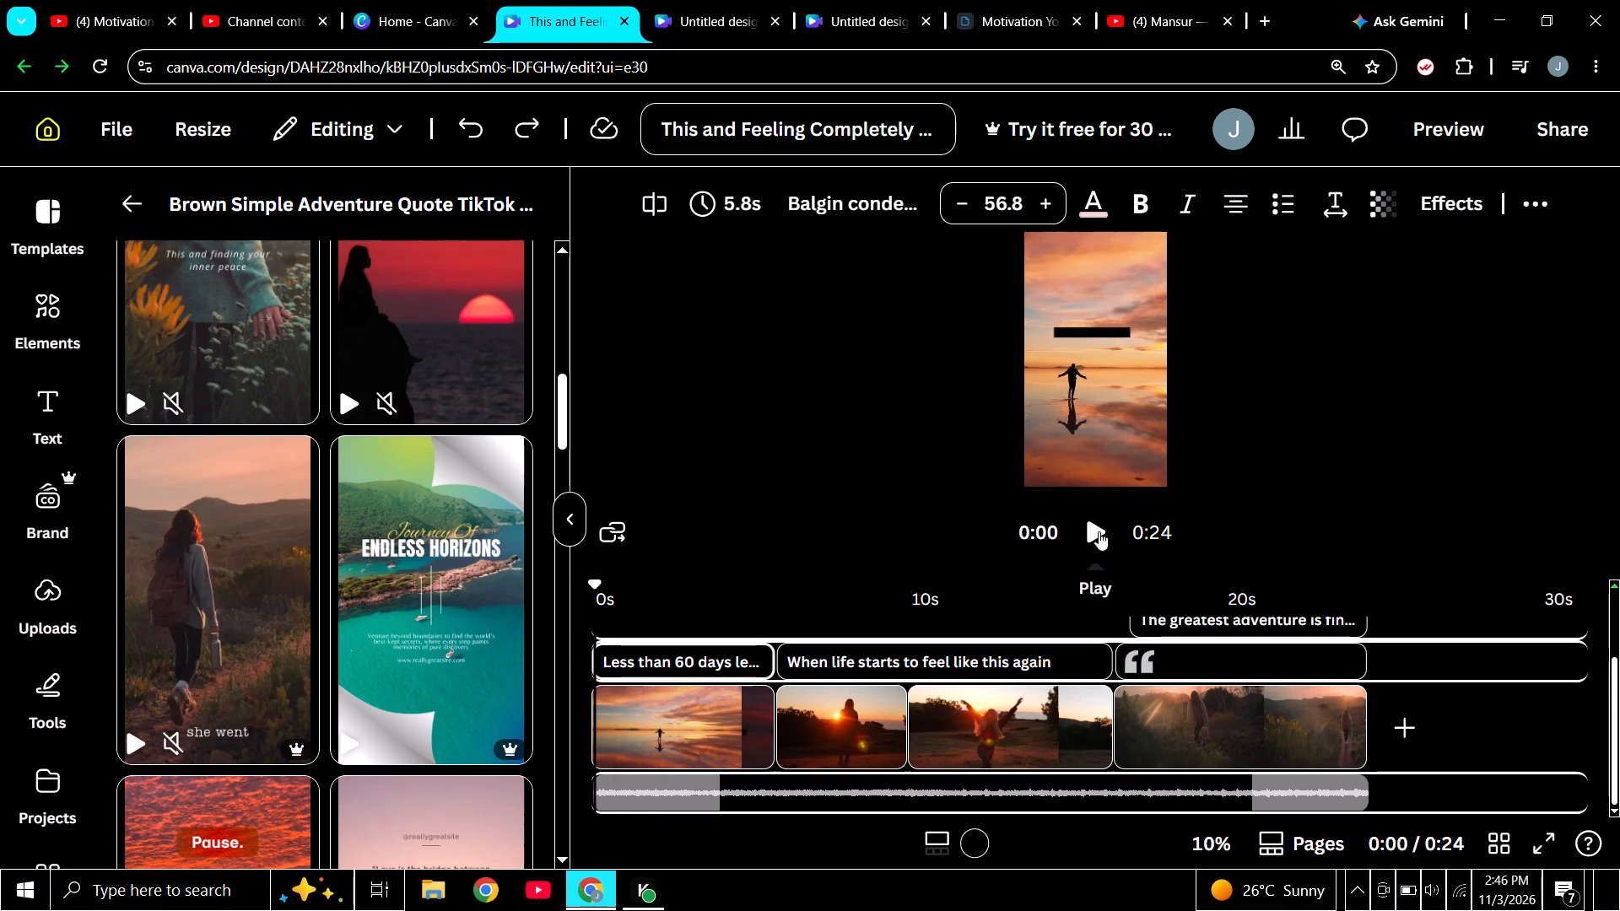
click(1090, 531)
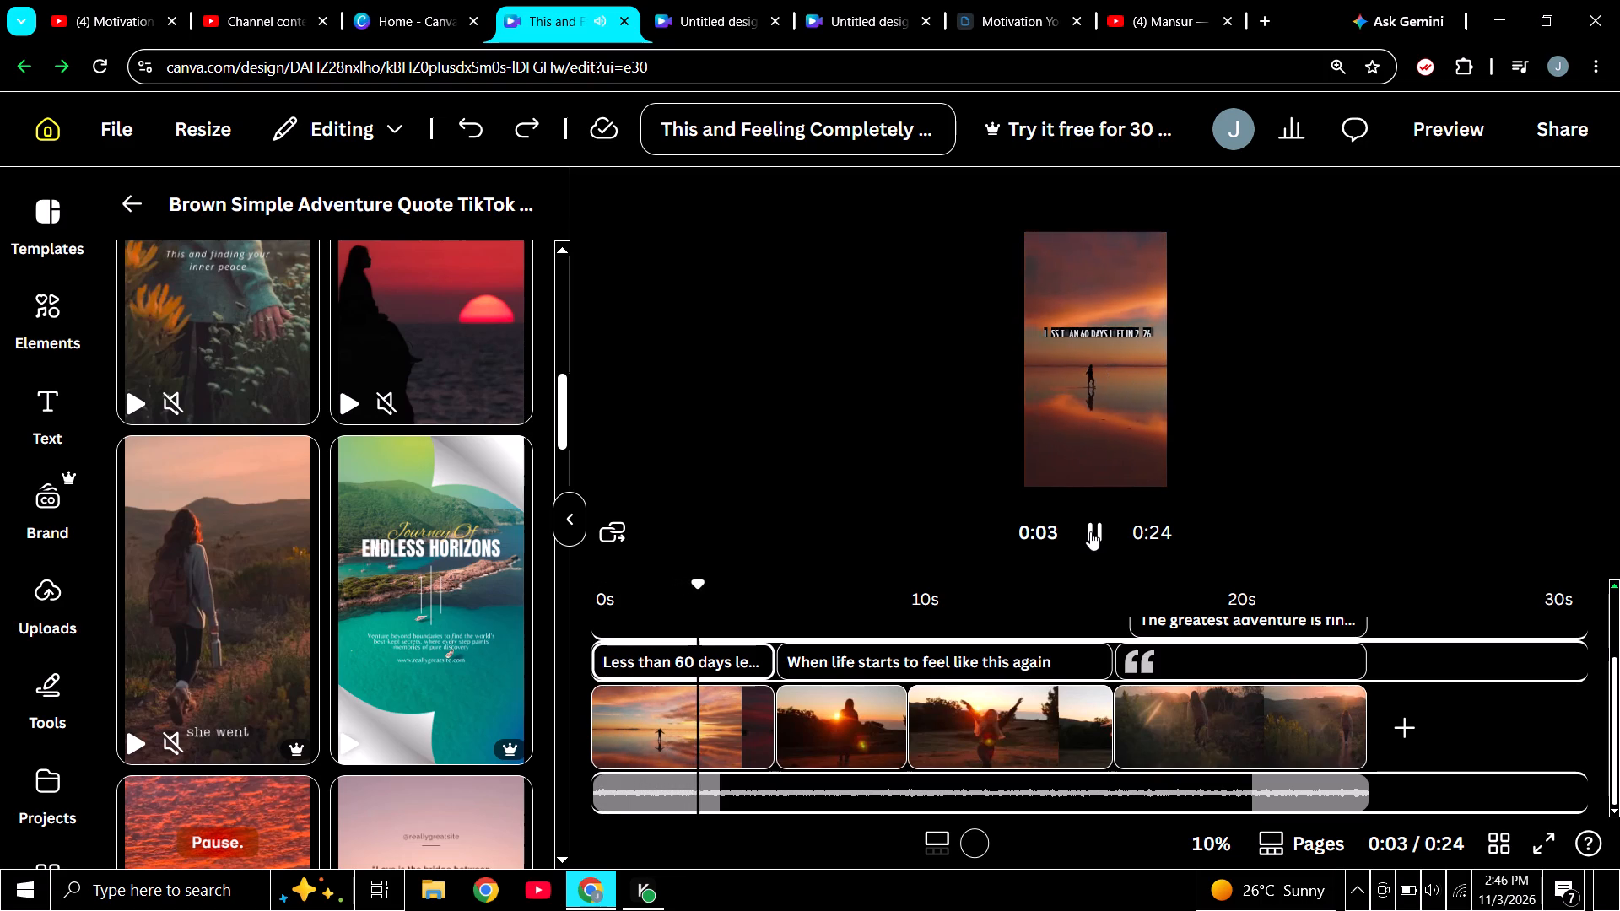
click(1092, 531)
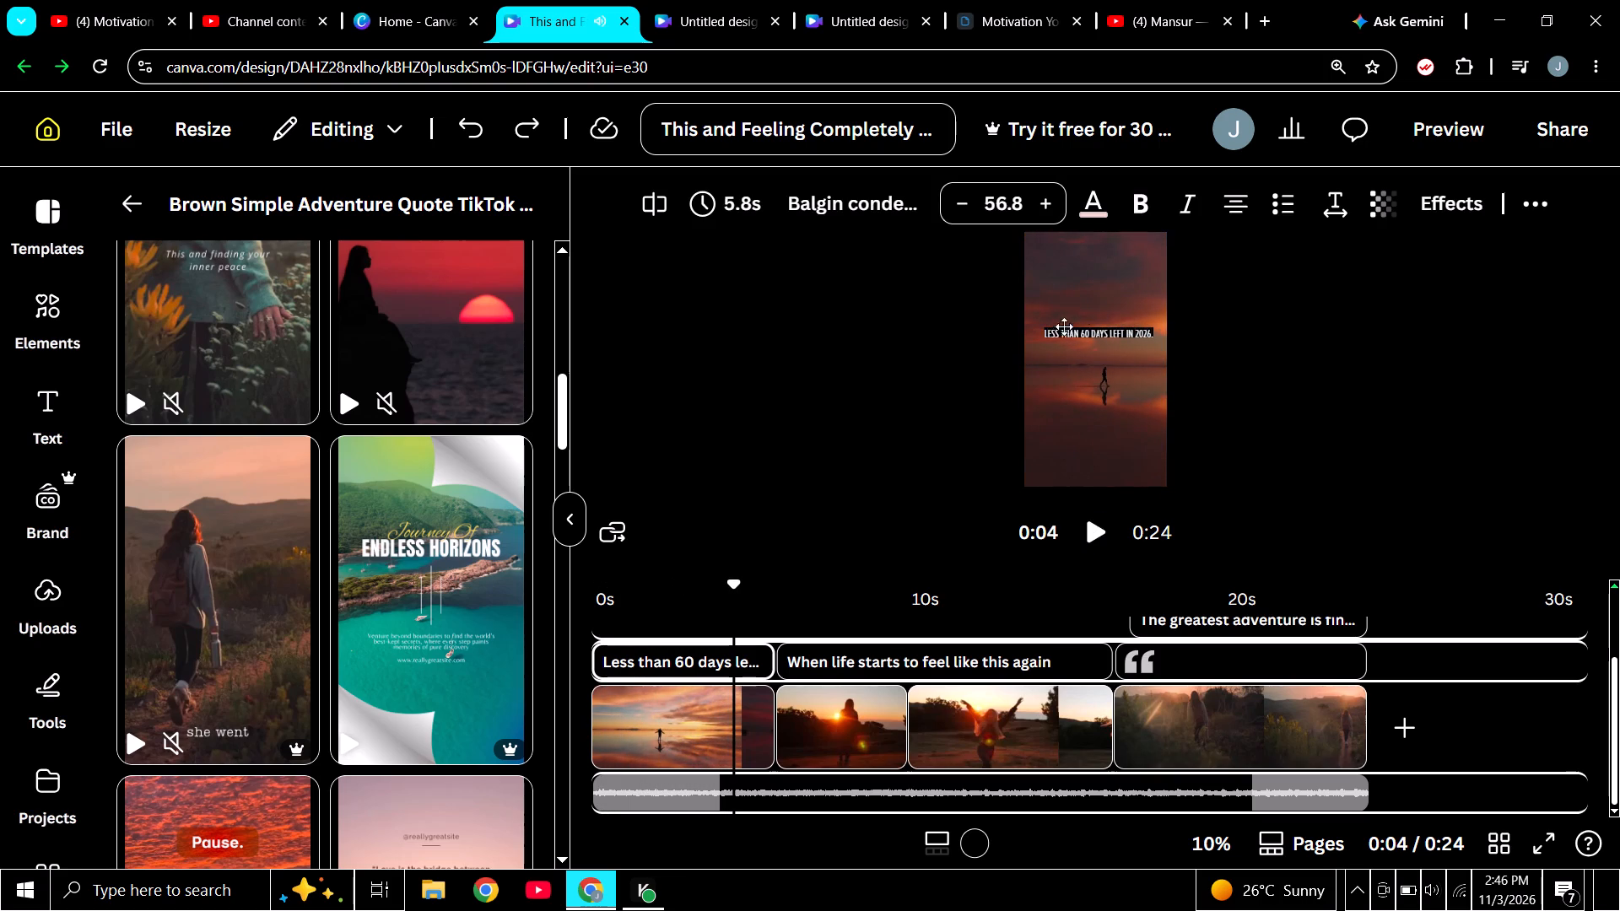
Change the "Less than 60 days left in 2026." caption's font to Inter and make it bold.
double_click(1057, 337)
double_click(1057, 337)
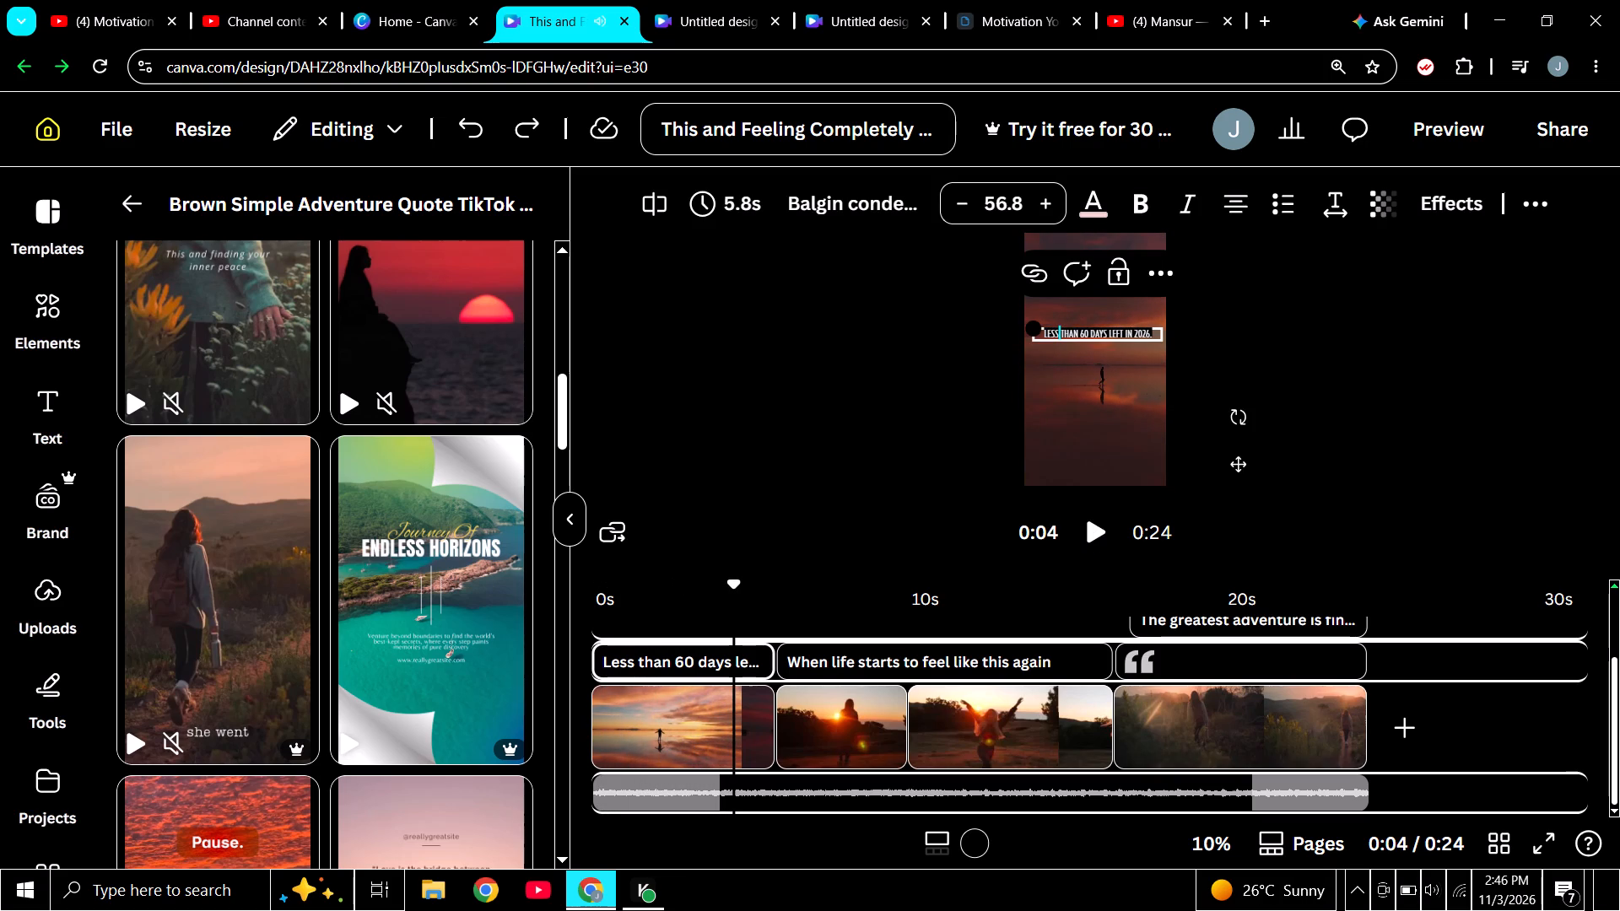
drag(1042, 332, 1075, 339)
drag(1075, 339, 1151, 339)
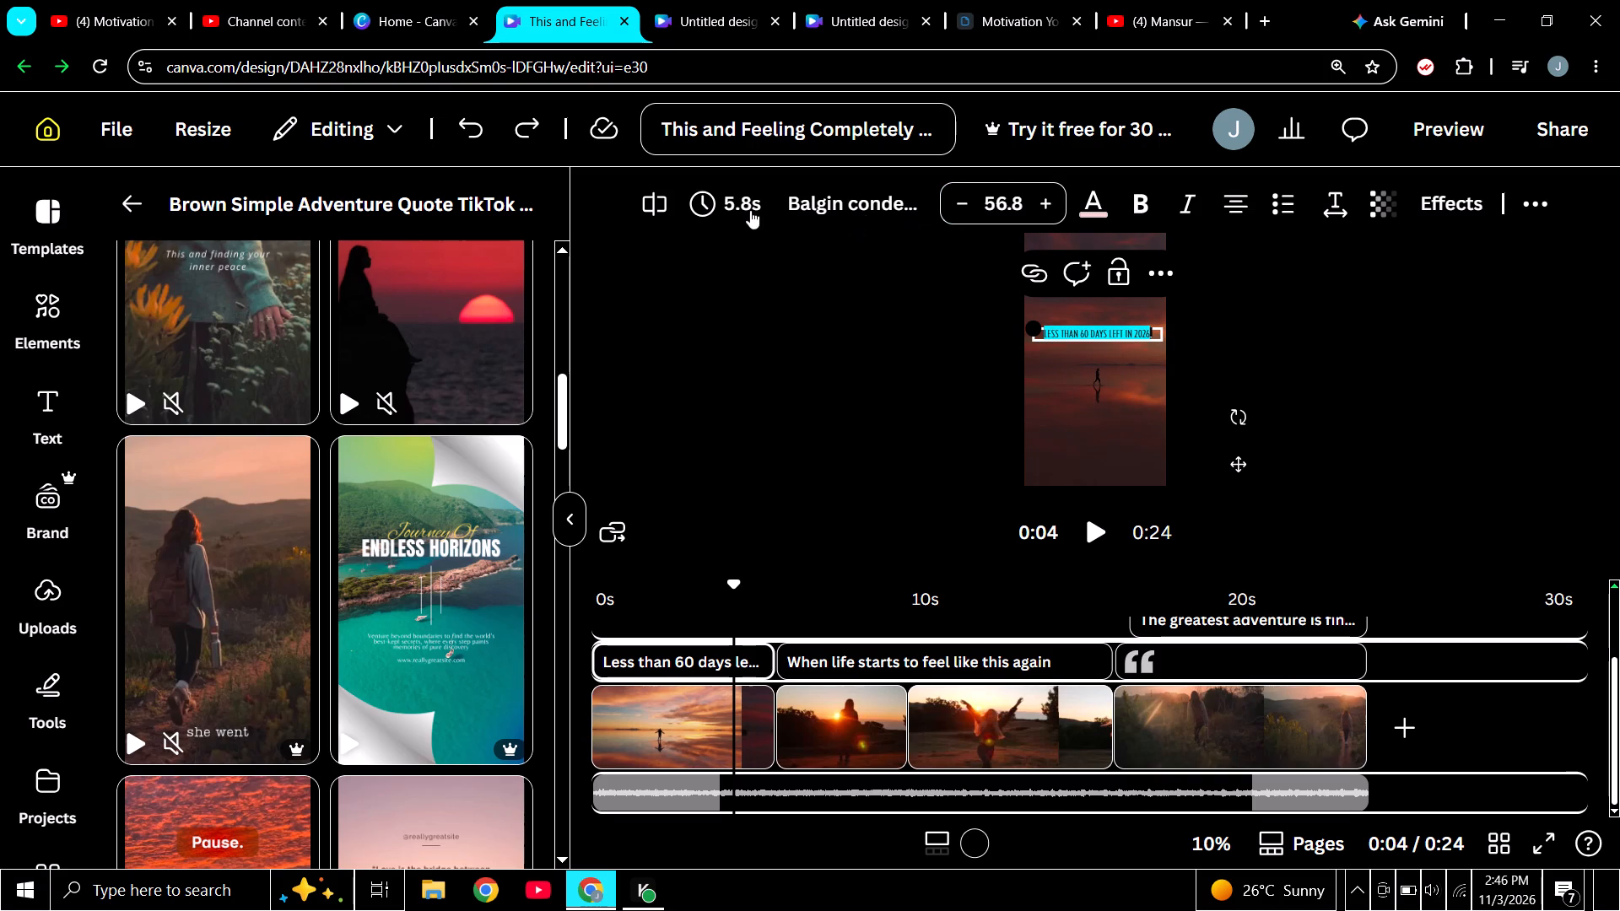
click(801, 204)
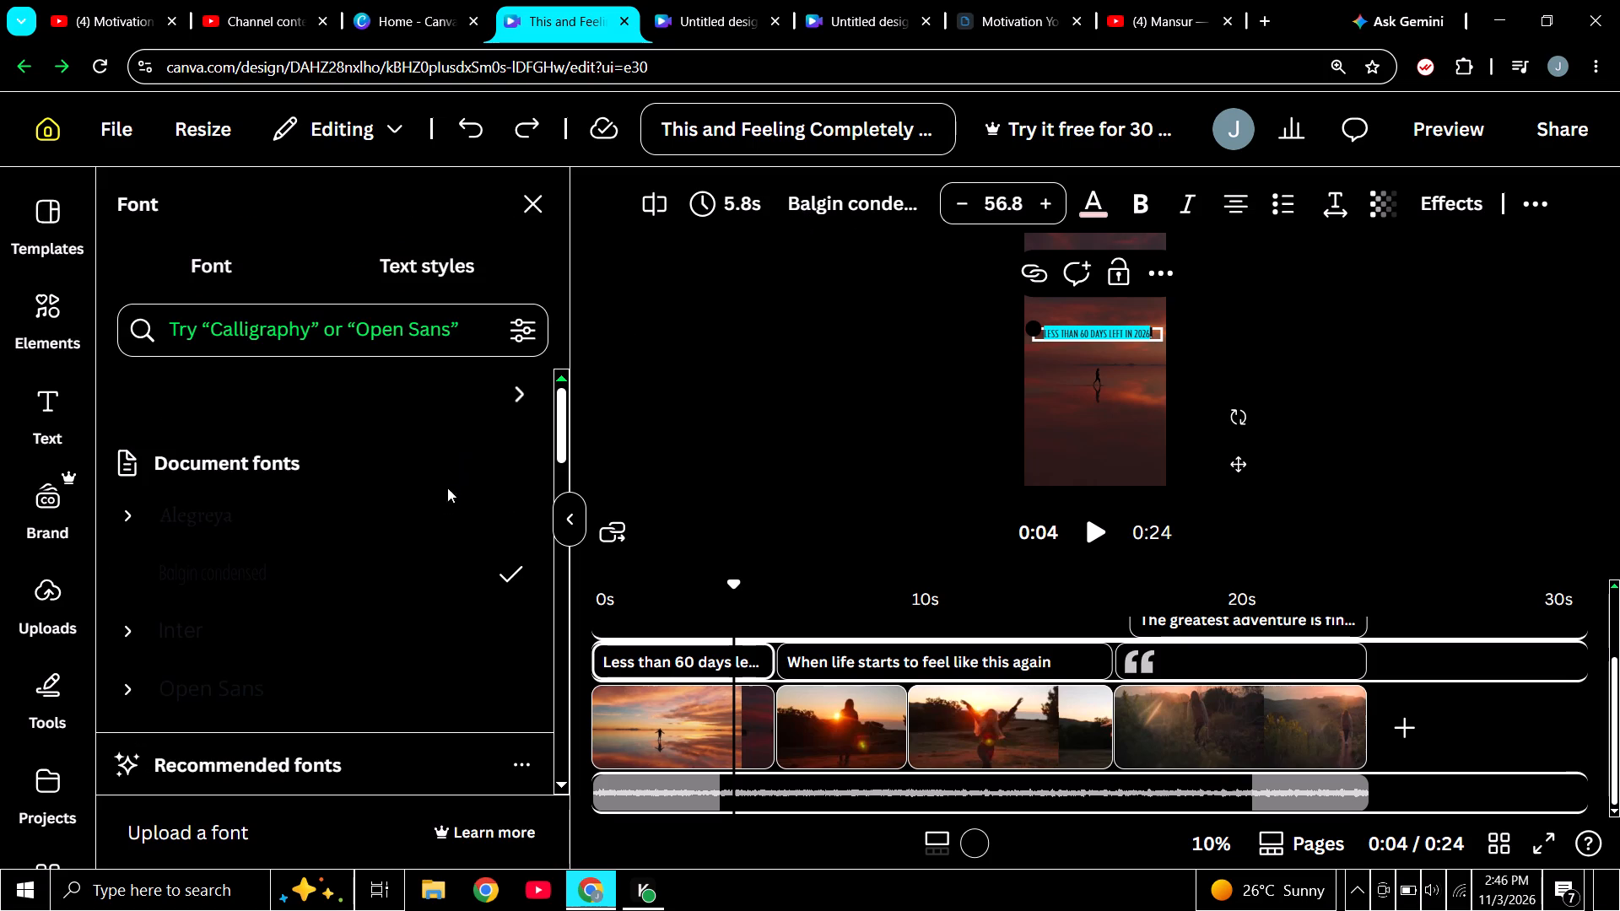
click(181, 632)
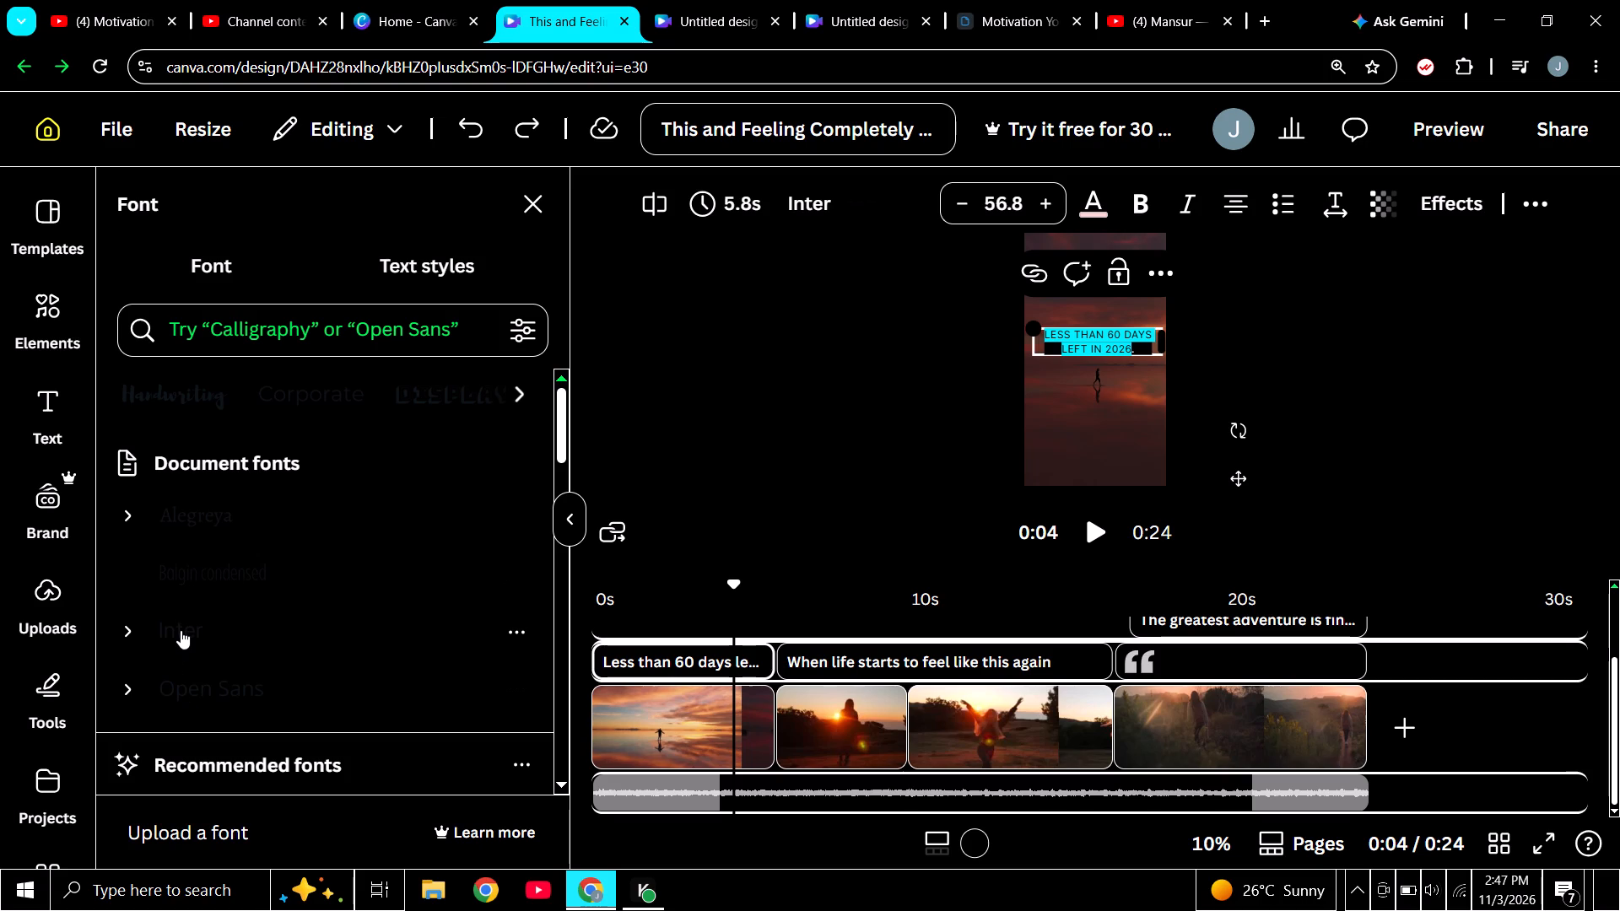
click(1141, 202)
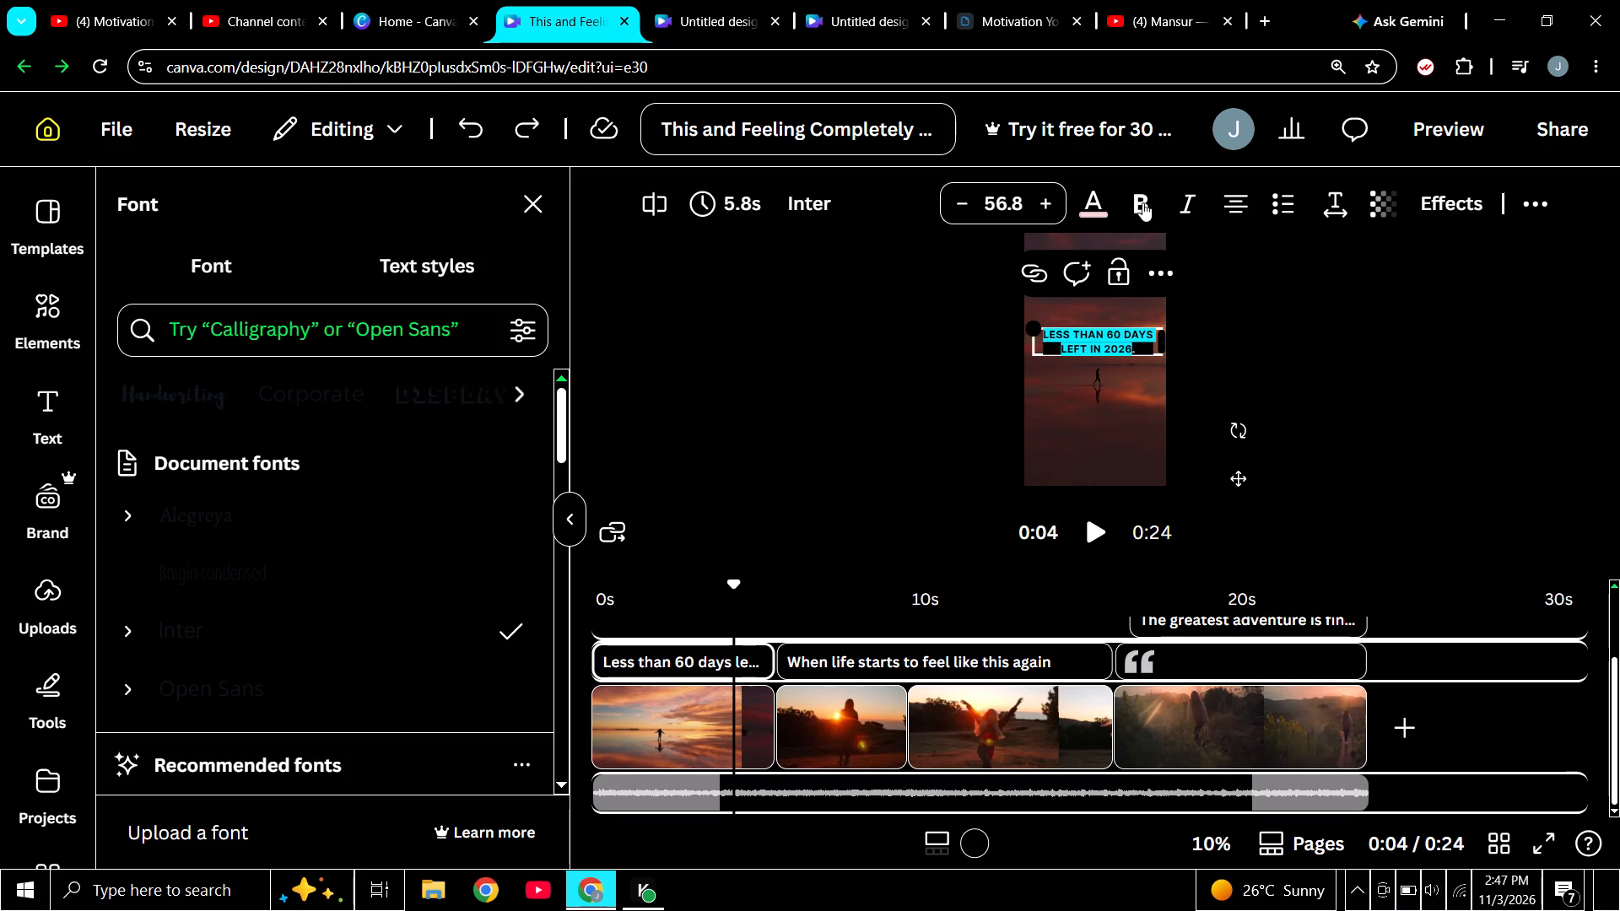
Apply the purple-to-yellow linear gradient (#7b2d9f, #fdd82e) as the text color of the "Less than 60 days left in 2026" caption.
click(1094, 208)
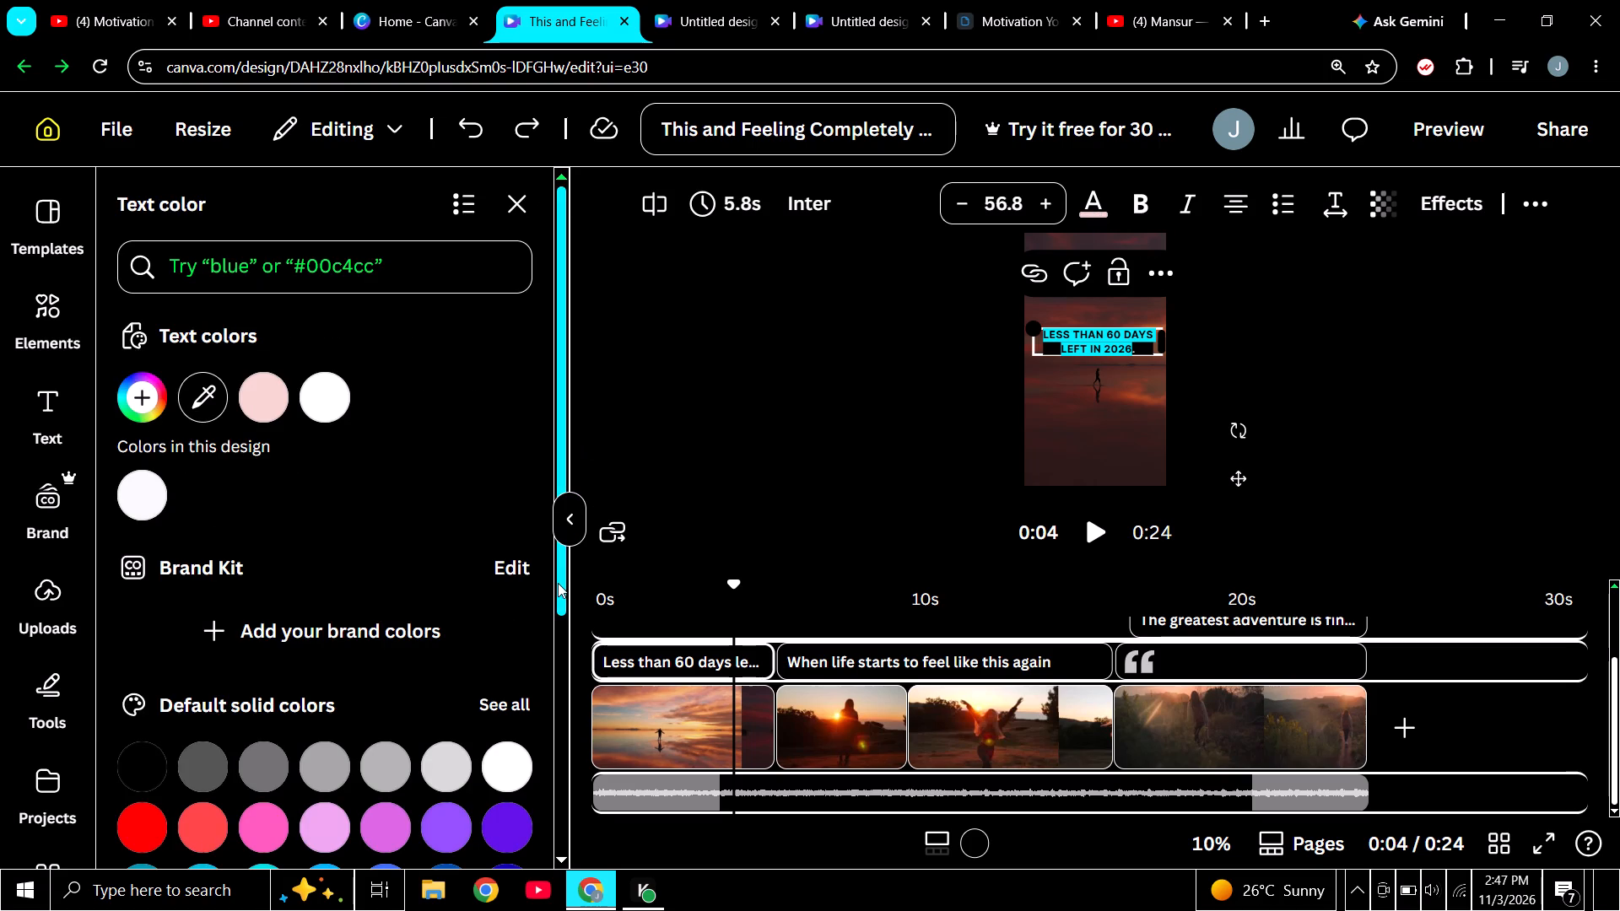
drag(558, 583, 553, 702)
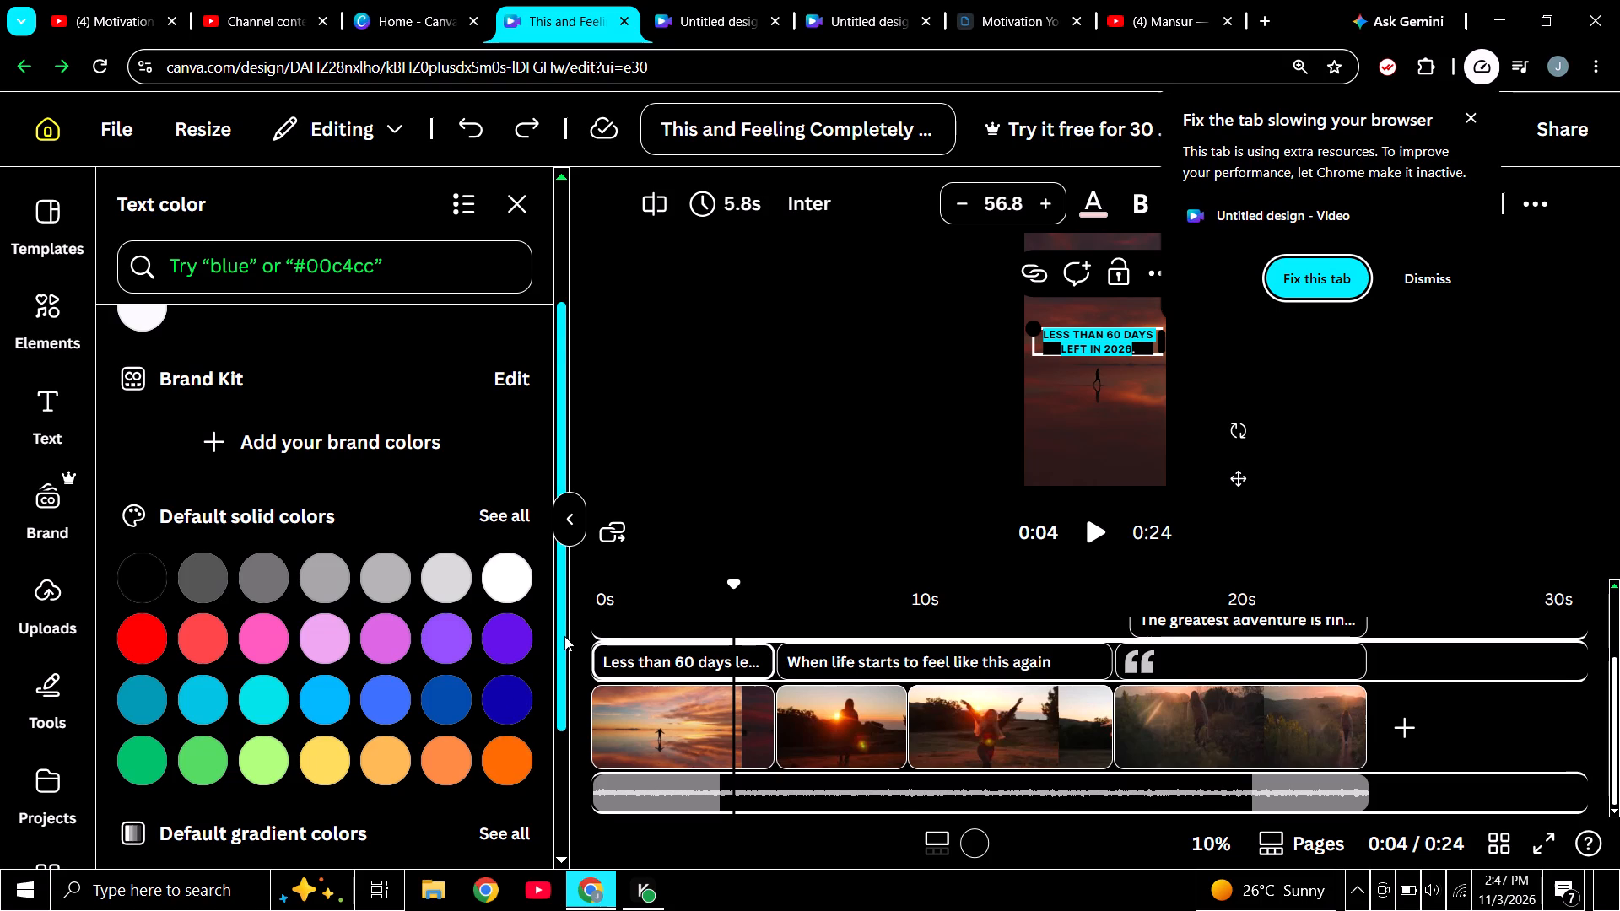
drag(562, 638, 575, 787)
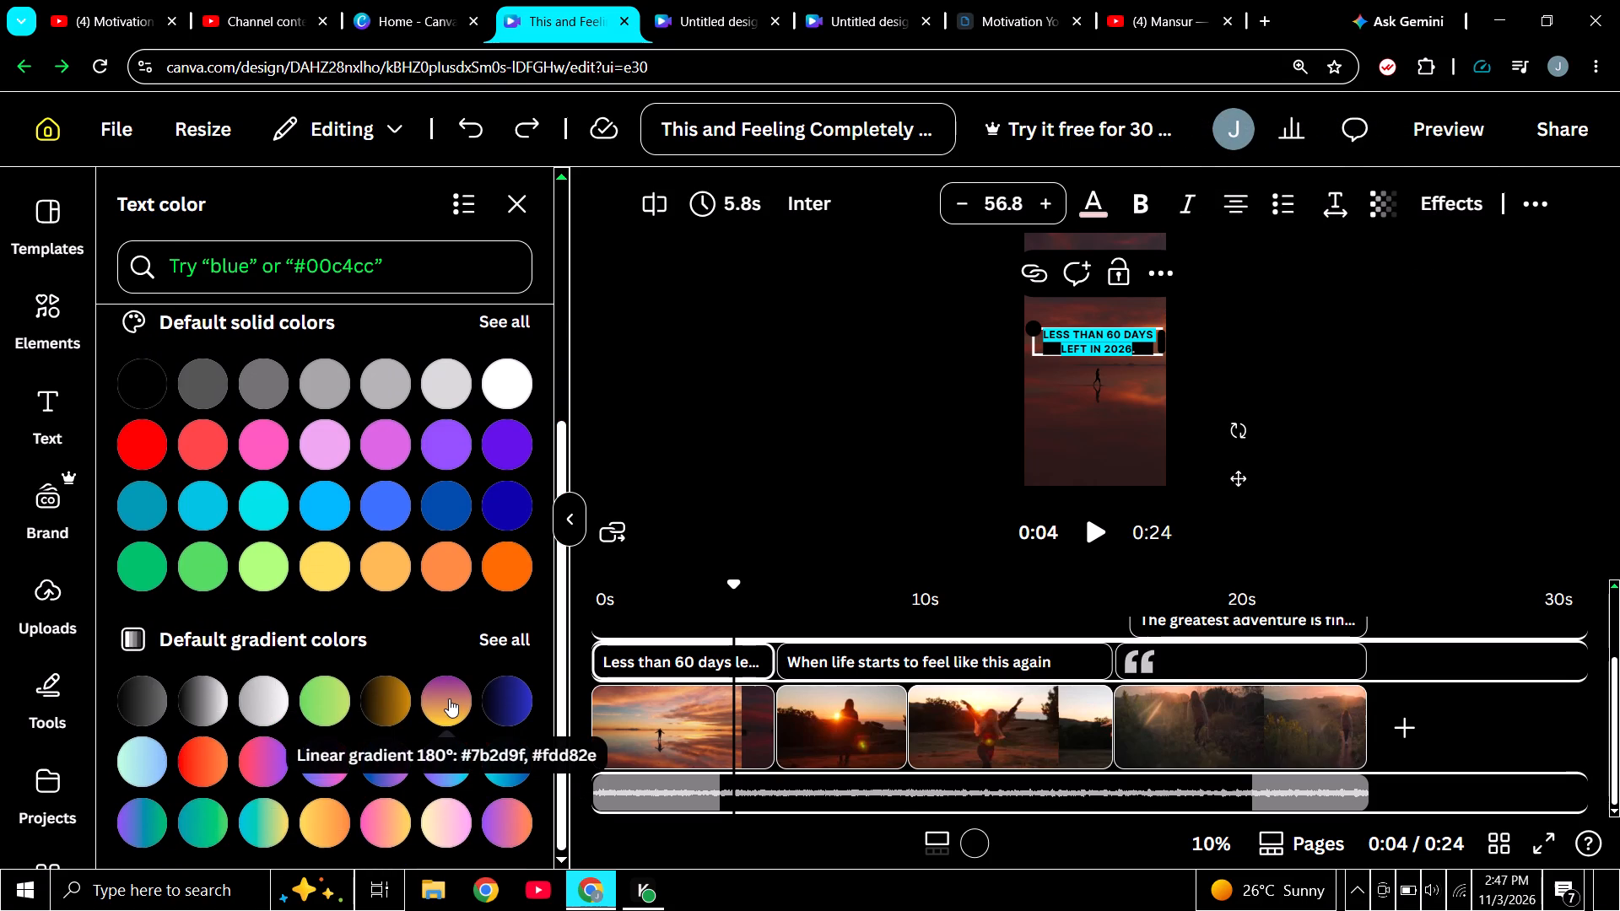
click(449, 698)
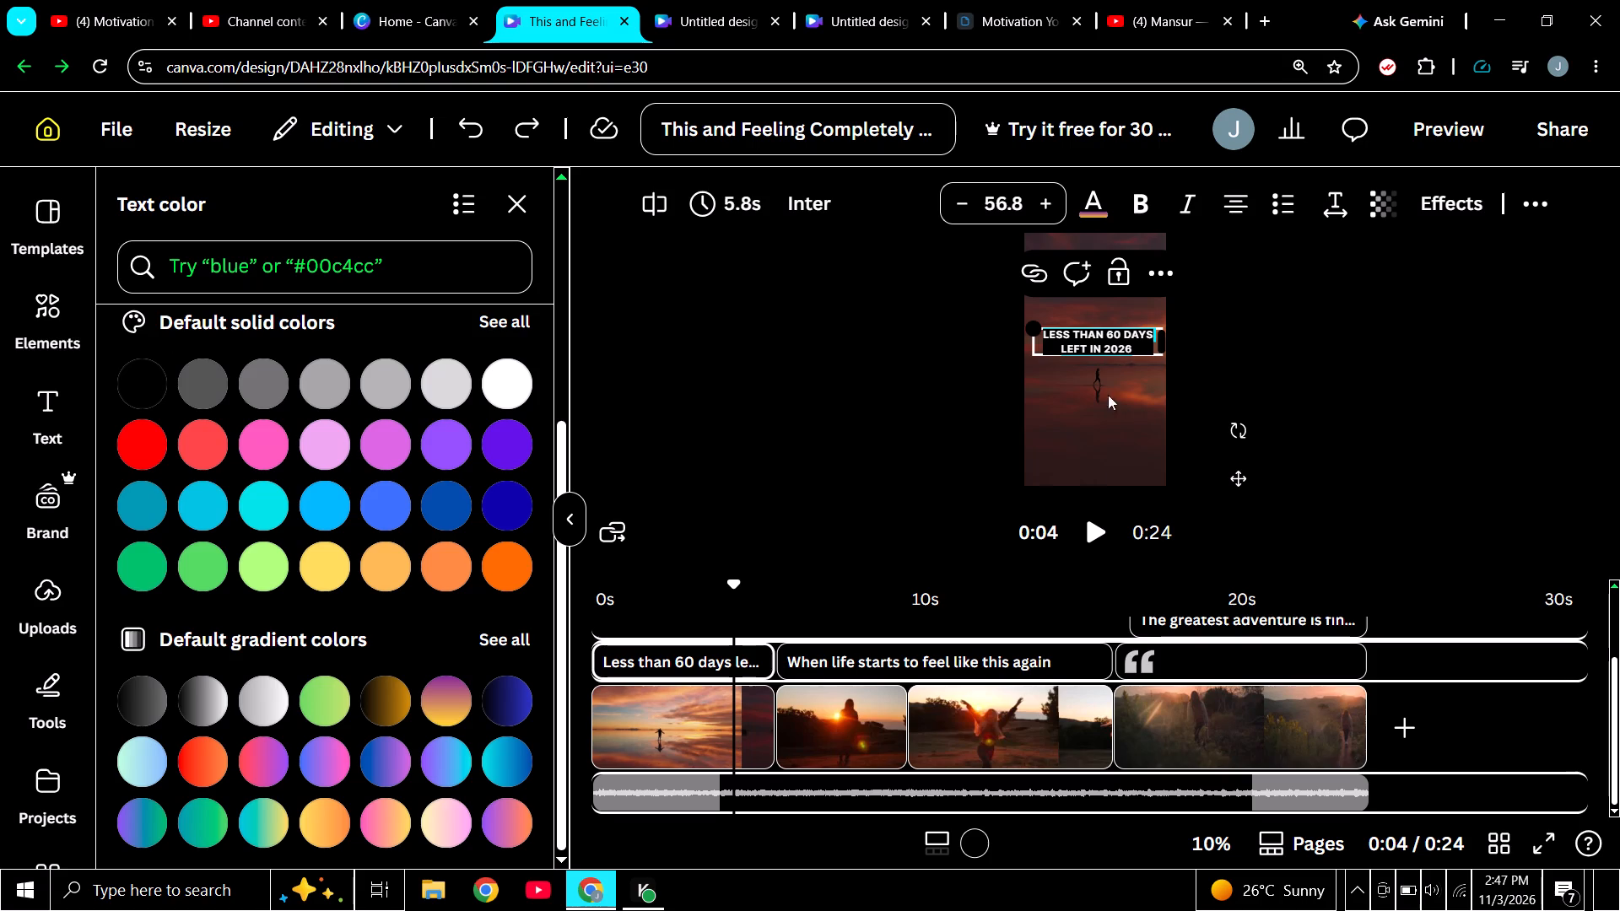
Play the video from near the start to about 4 s to check the restyled first caption.
drag(732, 585, 652, 587)
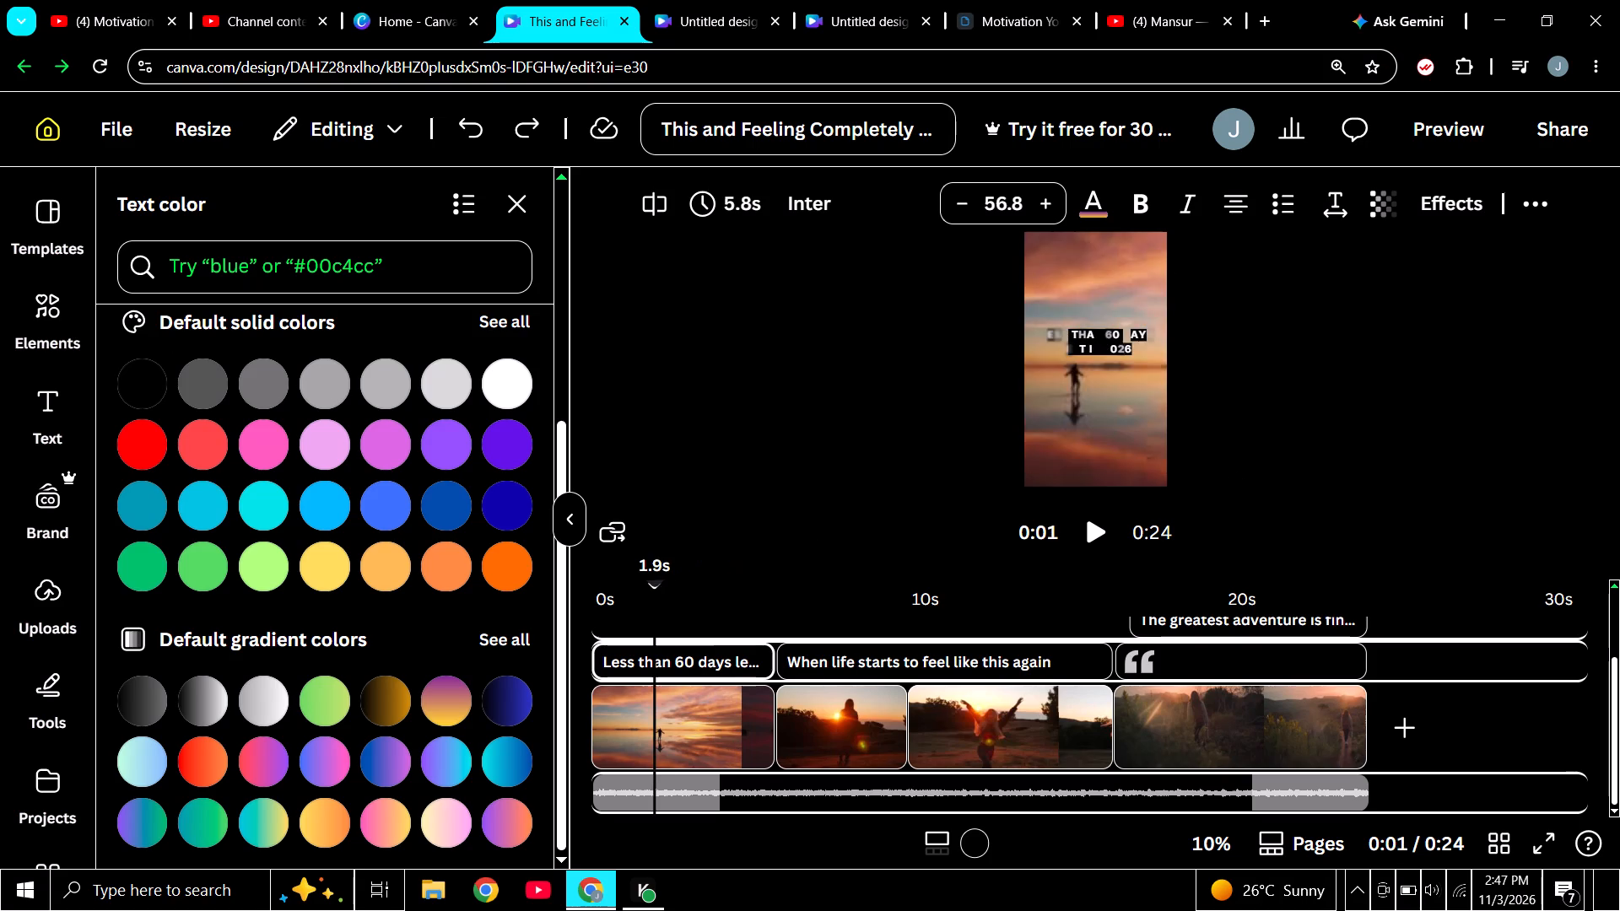
drag(652, 587, 609, 592)
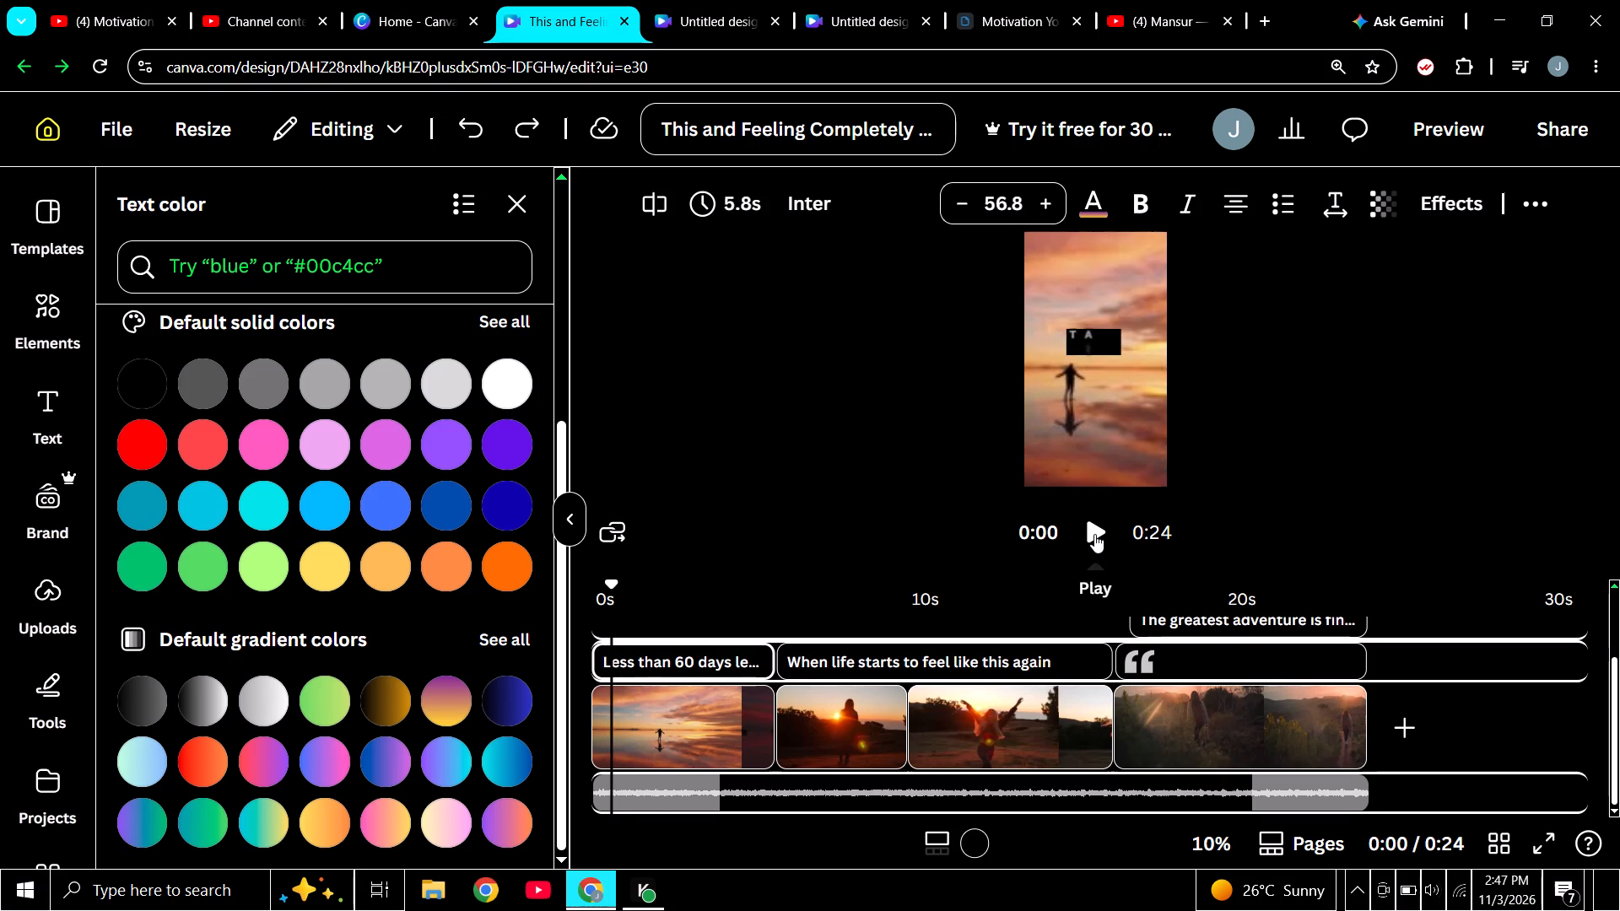
click(1094, 534)
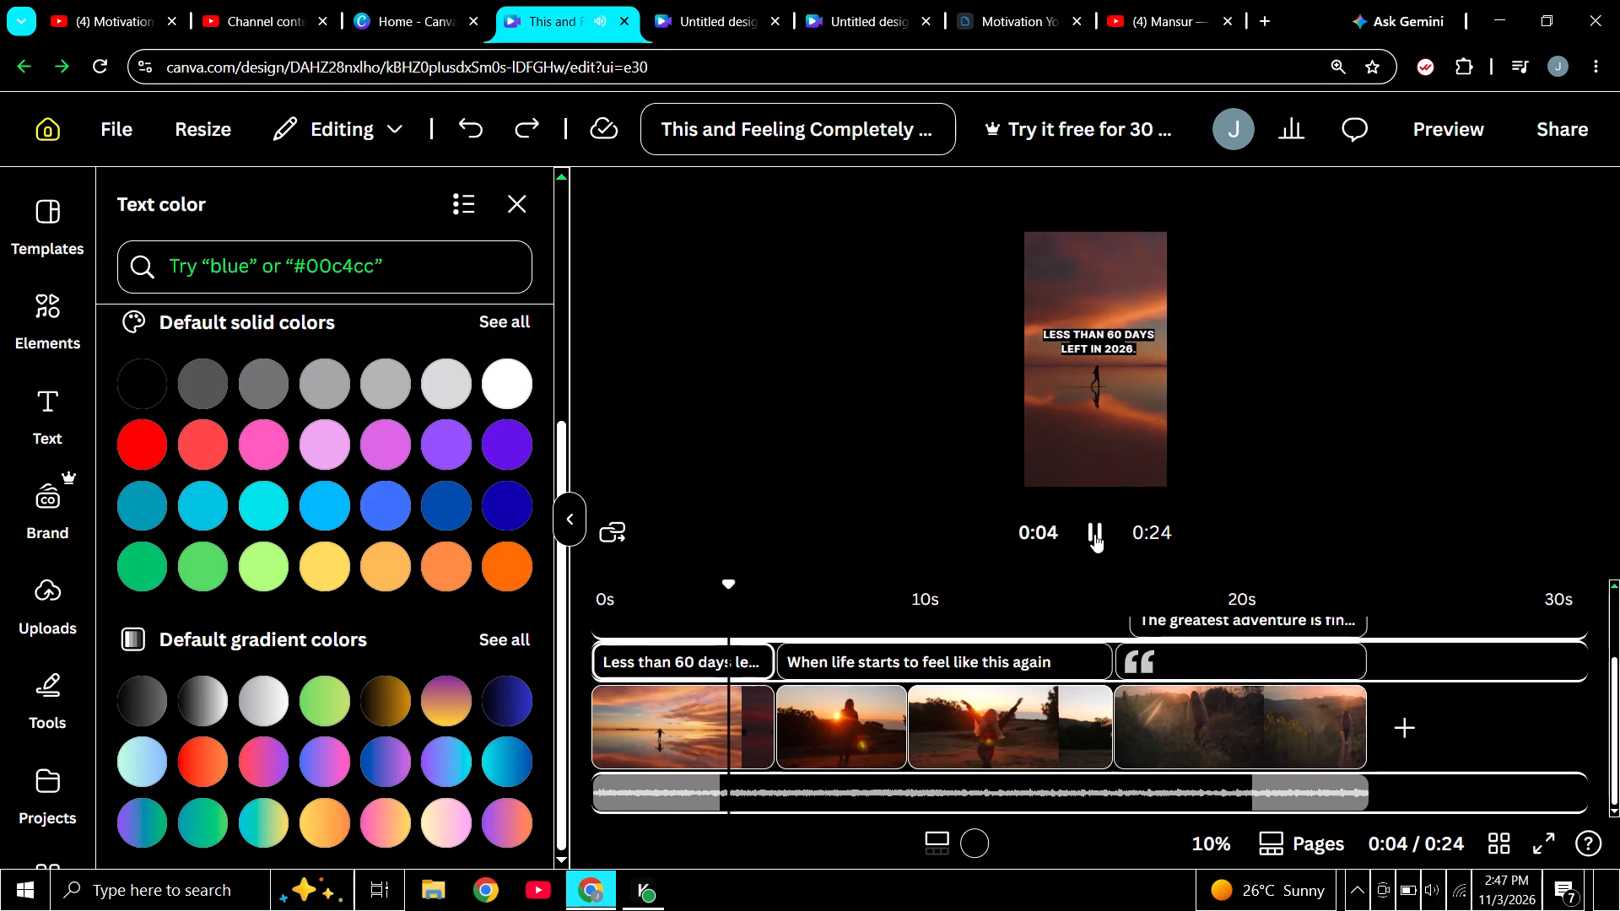
click(1094, 534)
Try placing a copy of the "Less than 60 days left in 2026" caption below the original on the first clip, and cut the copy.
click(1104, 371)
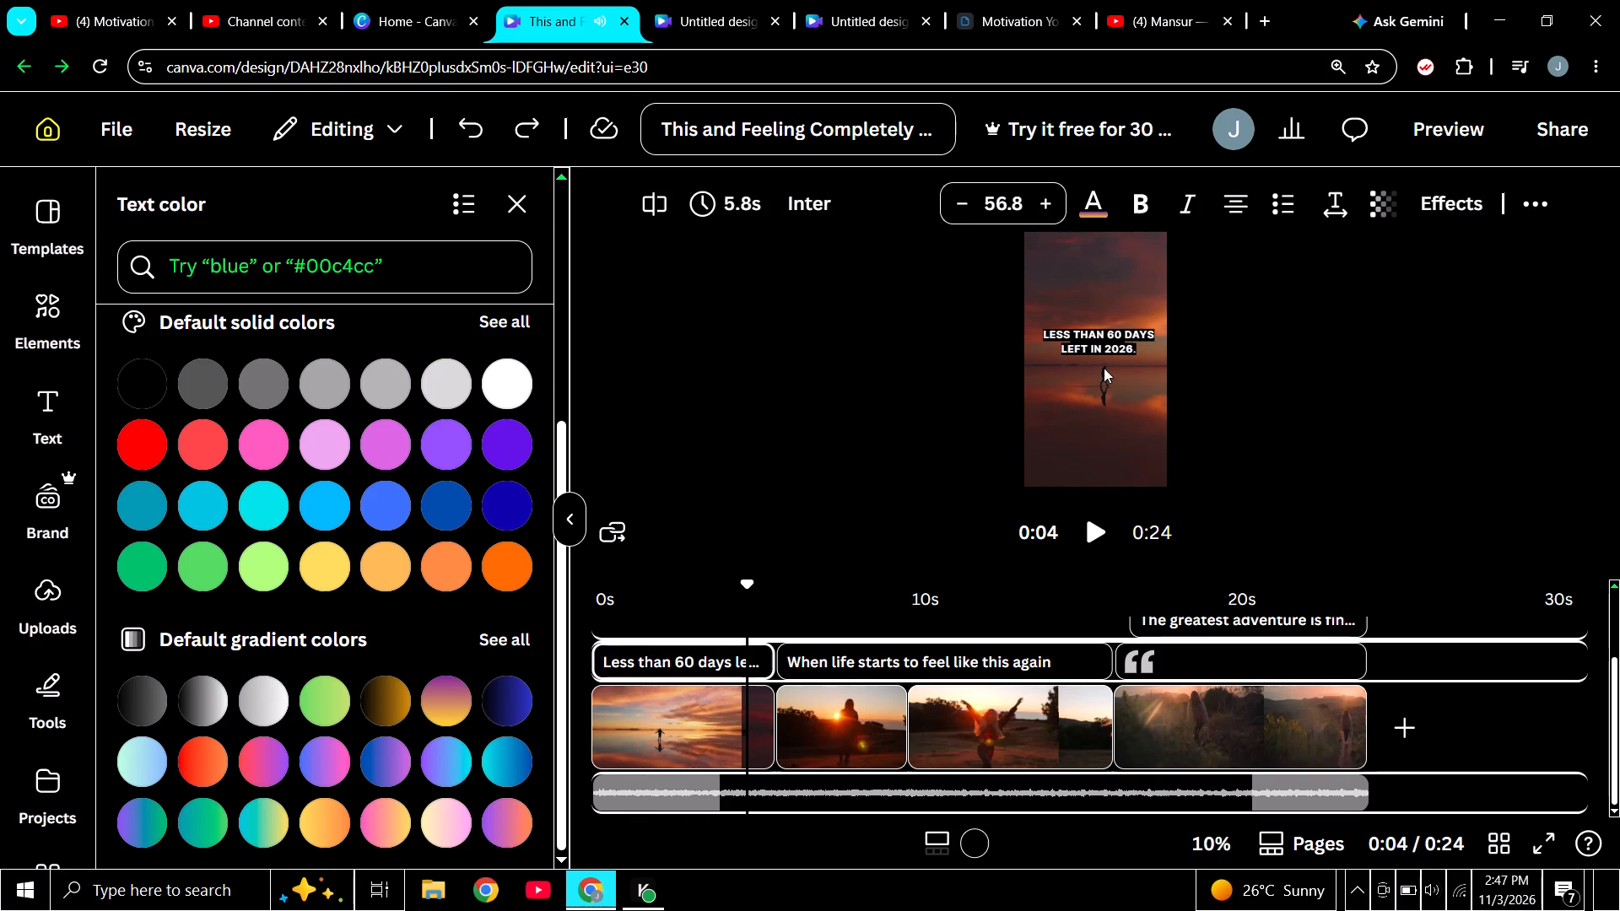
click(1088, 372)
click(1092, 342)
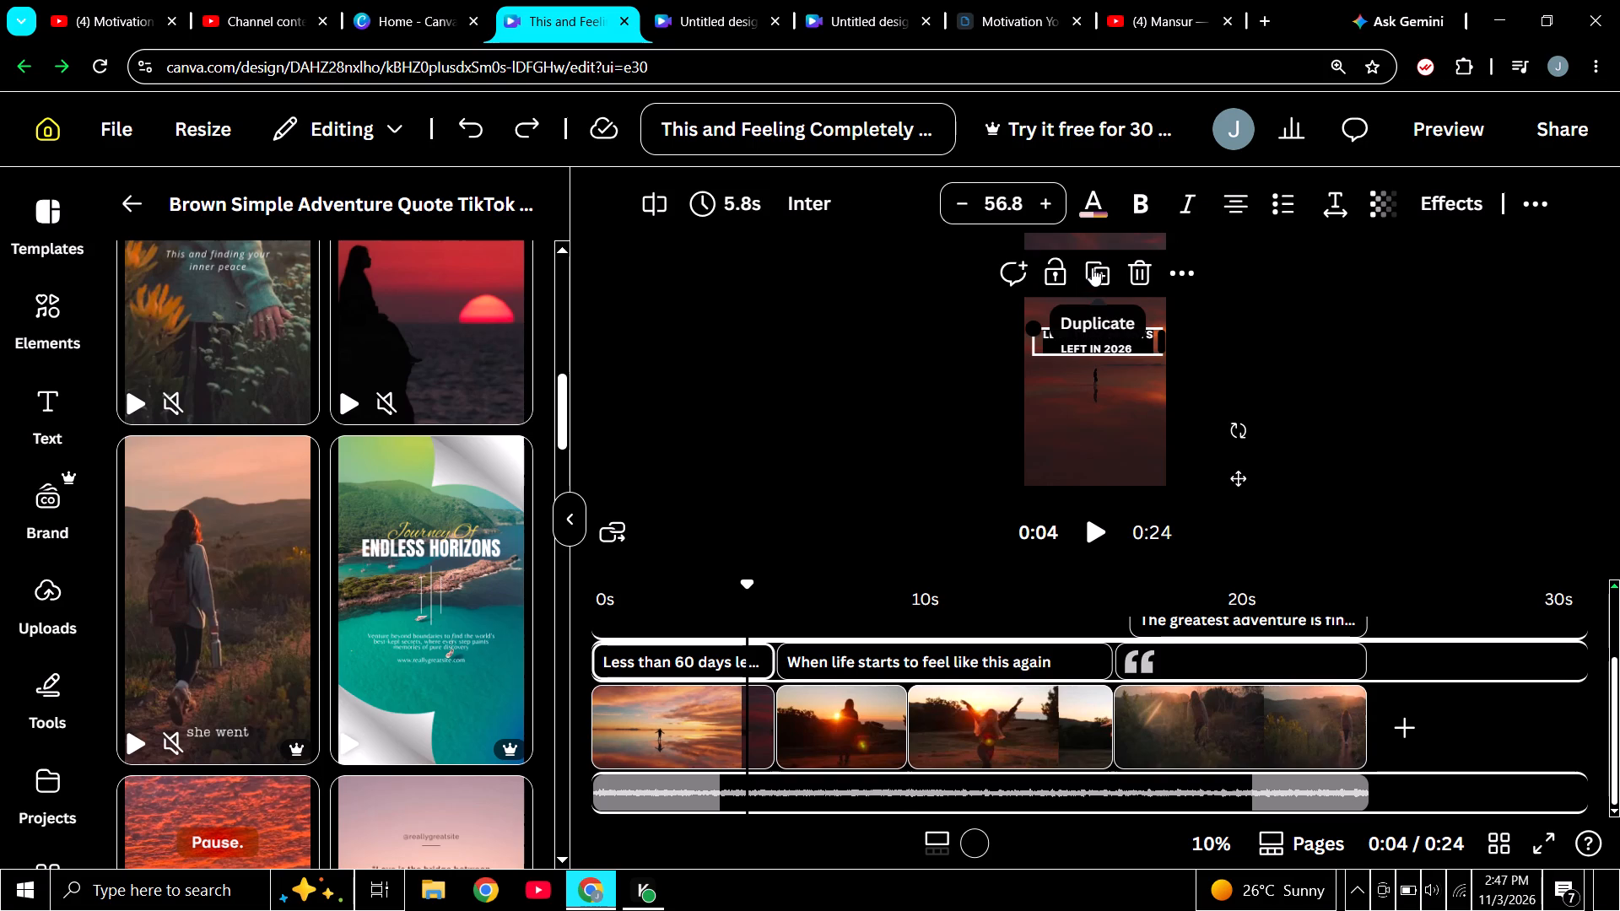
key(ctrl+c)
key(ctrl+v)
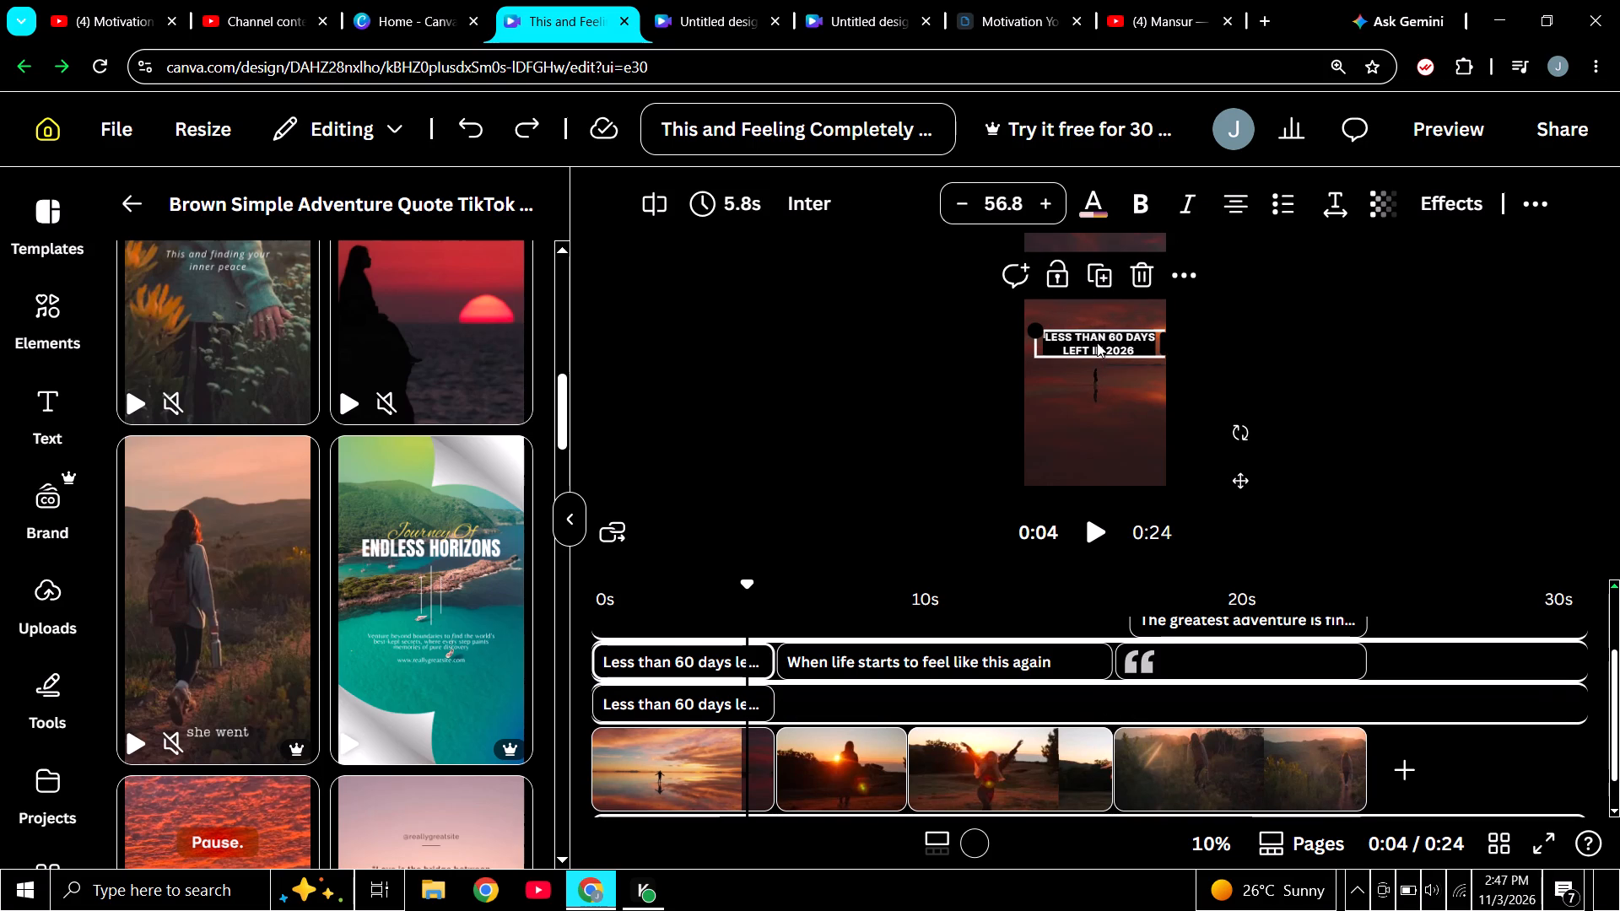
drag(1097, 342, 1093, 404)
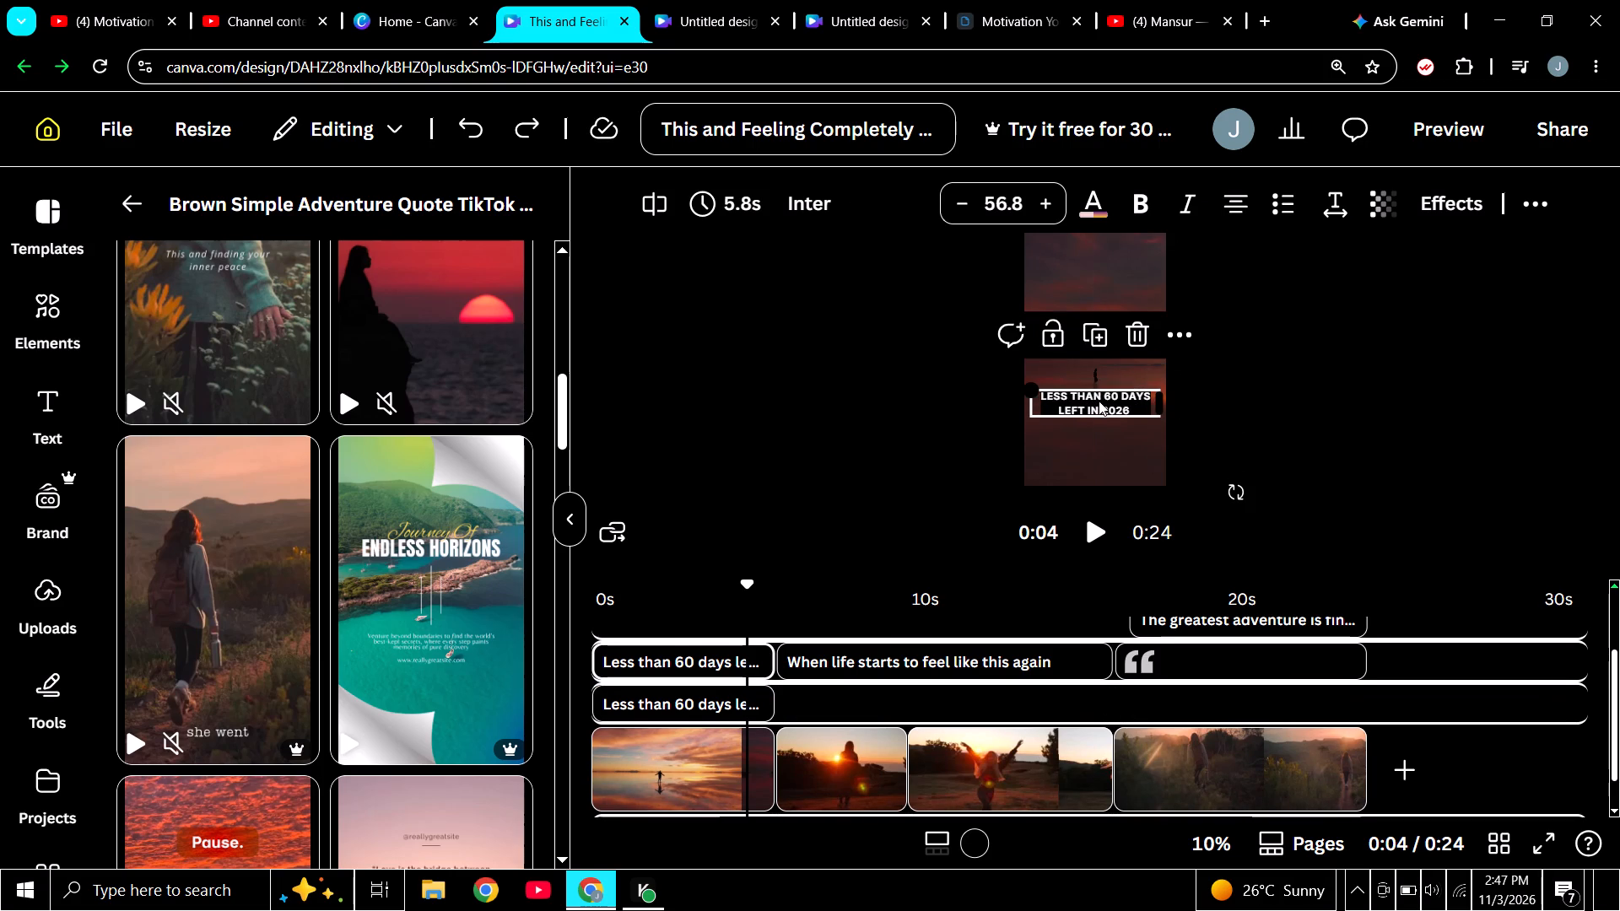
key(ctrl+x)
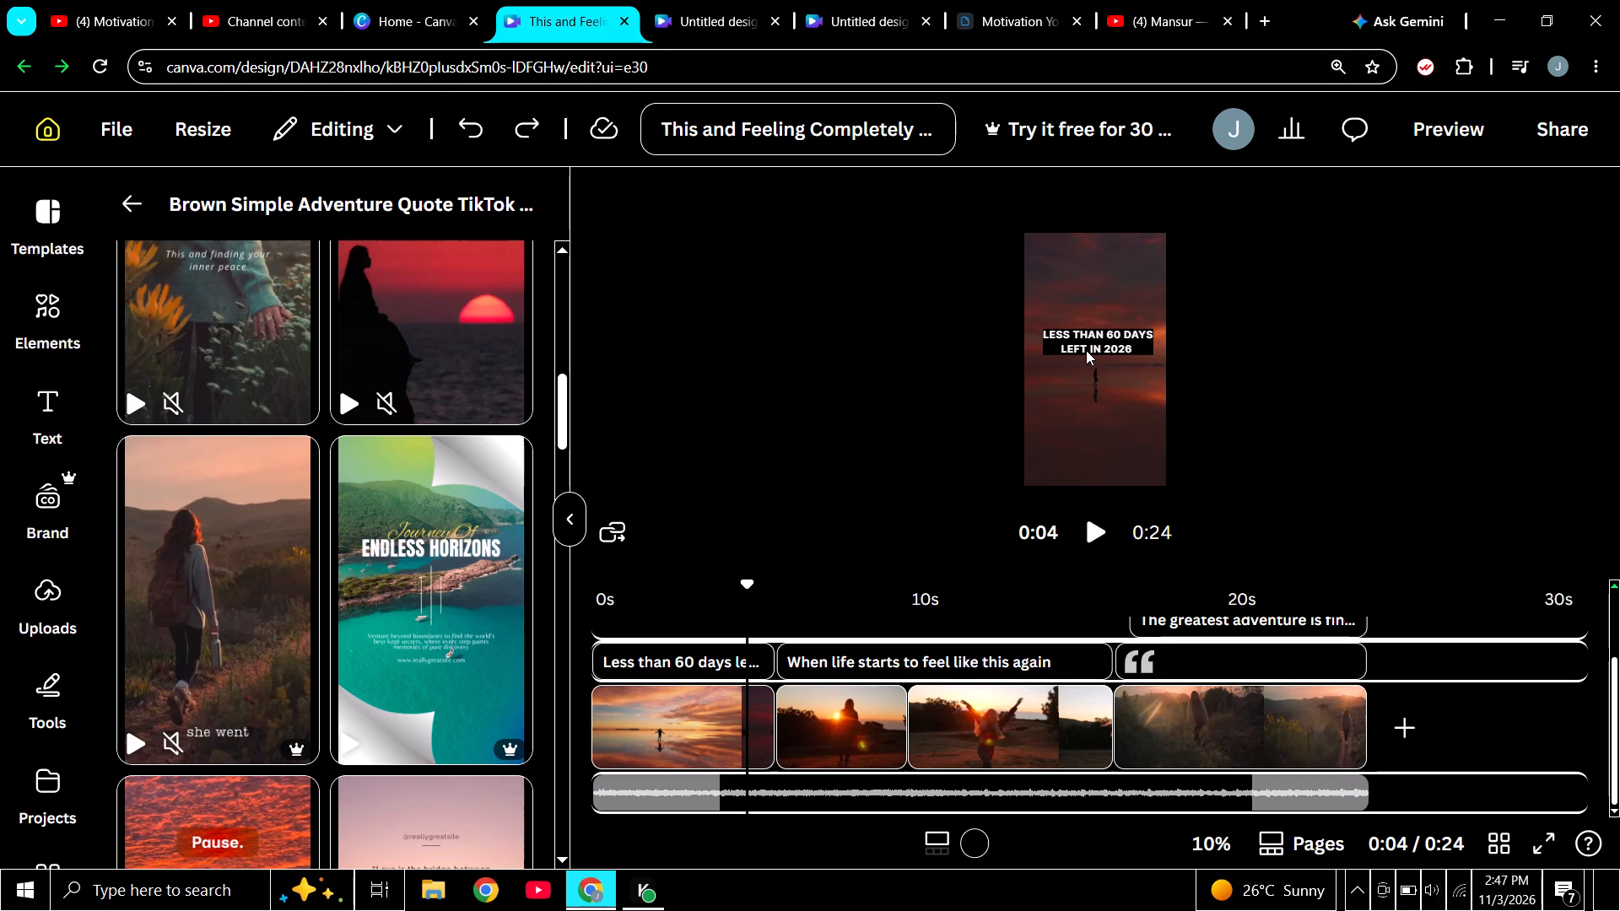
Select the "When life starts to feel like this again" caption on the second clip at about 6 s.
click(1094, 528)
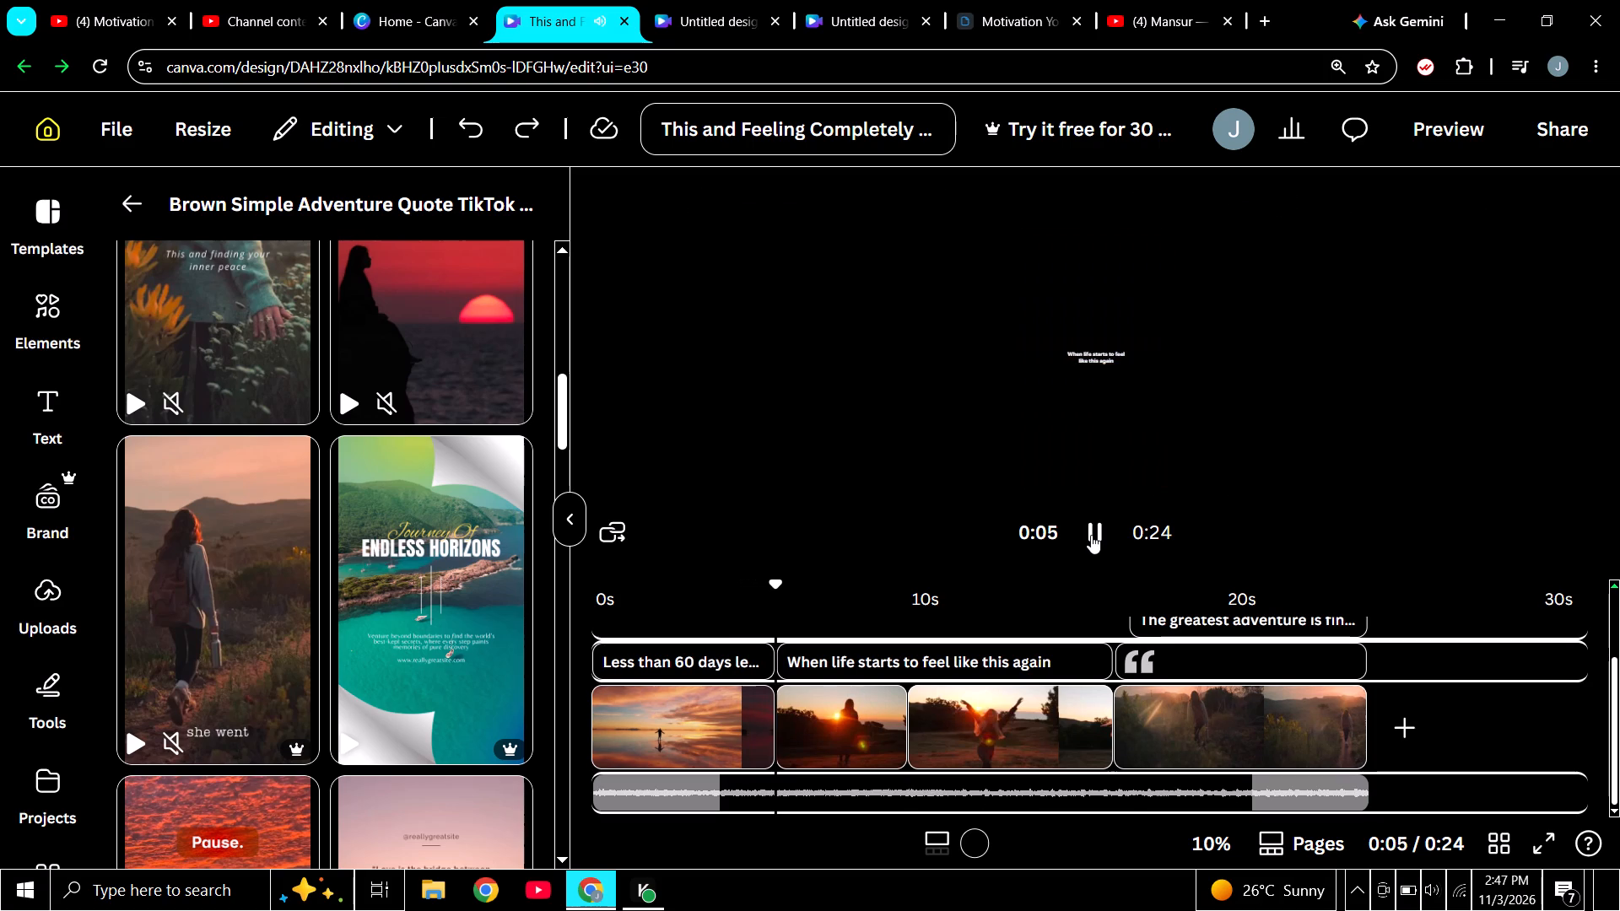
click(1091, 536)
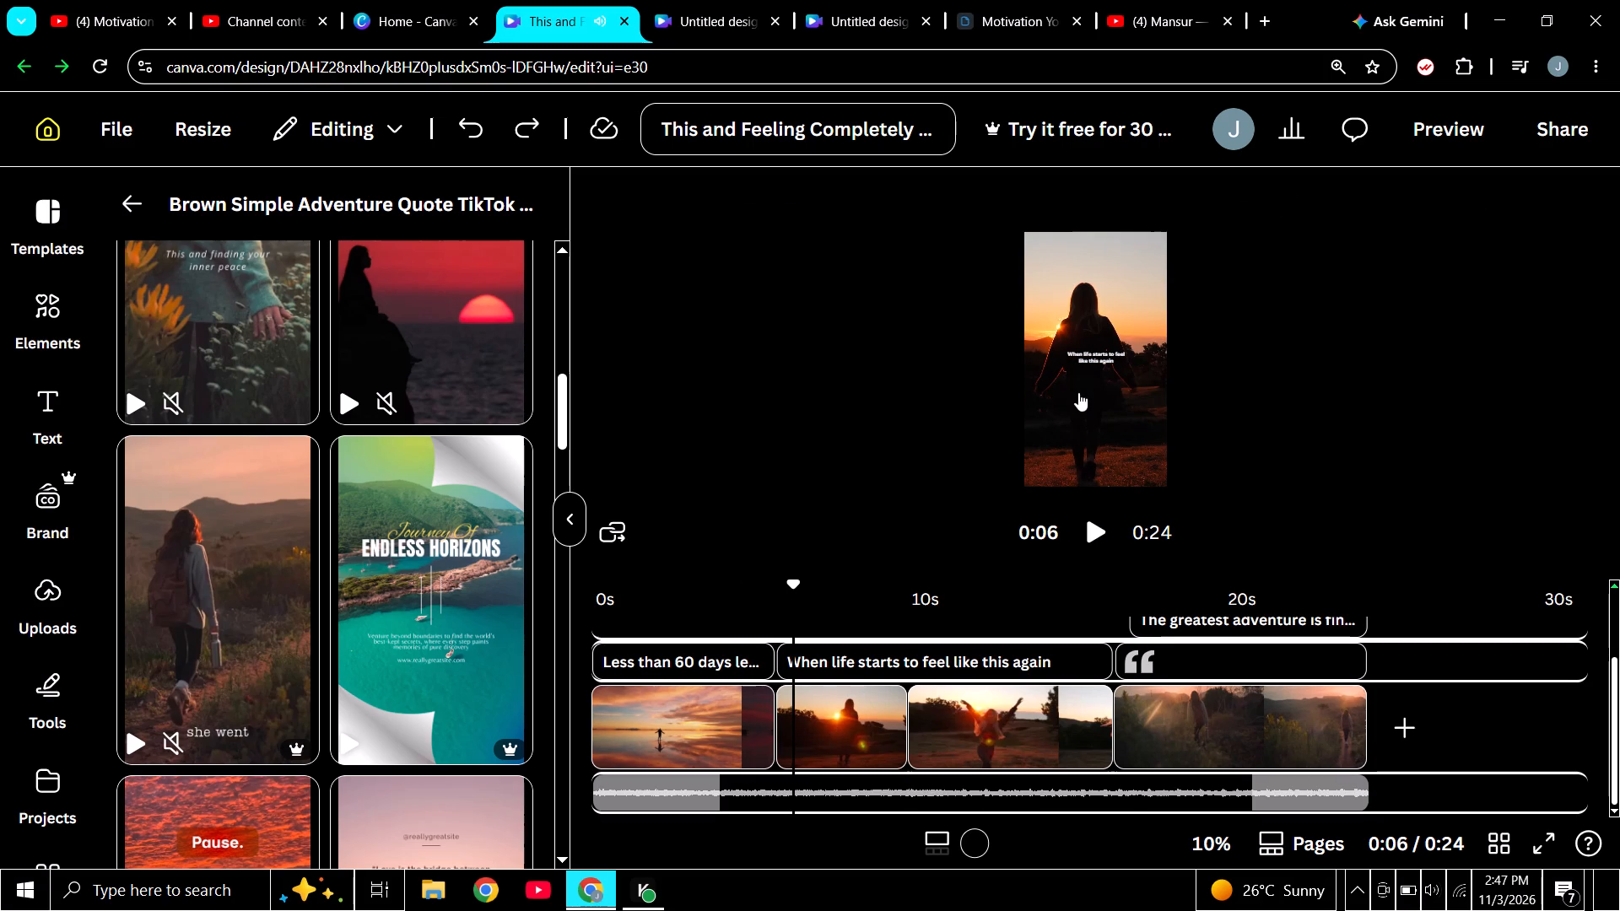
double_click(1099, 353)
click(897, 660)
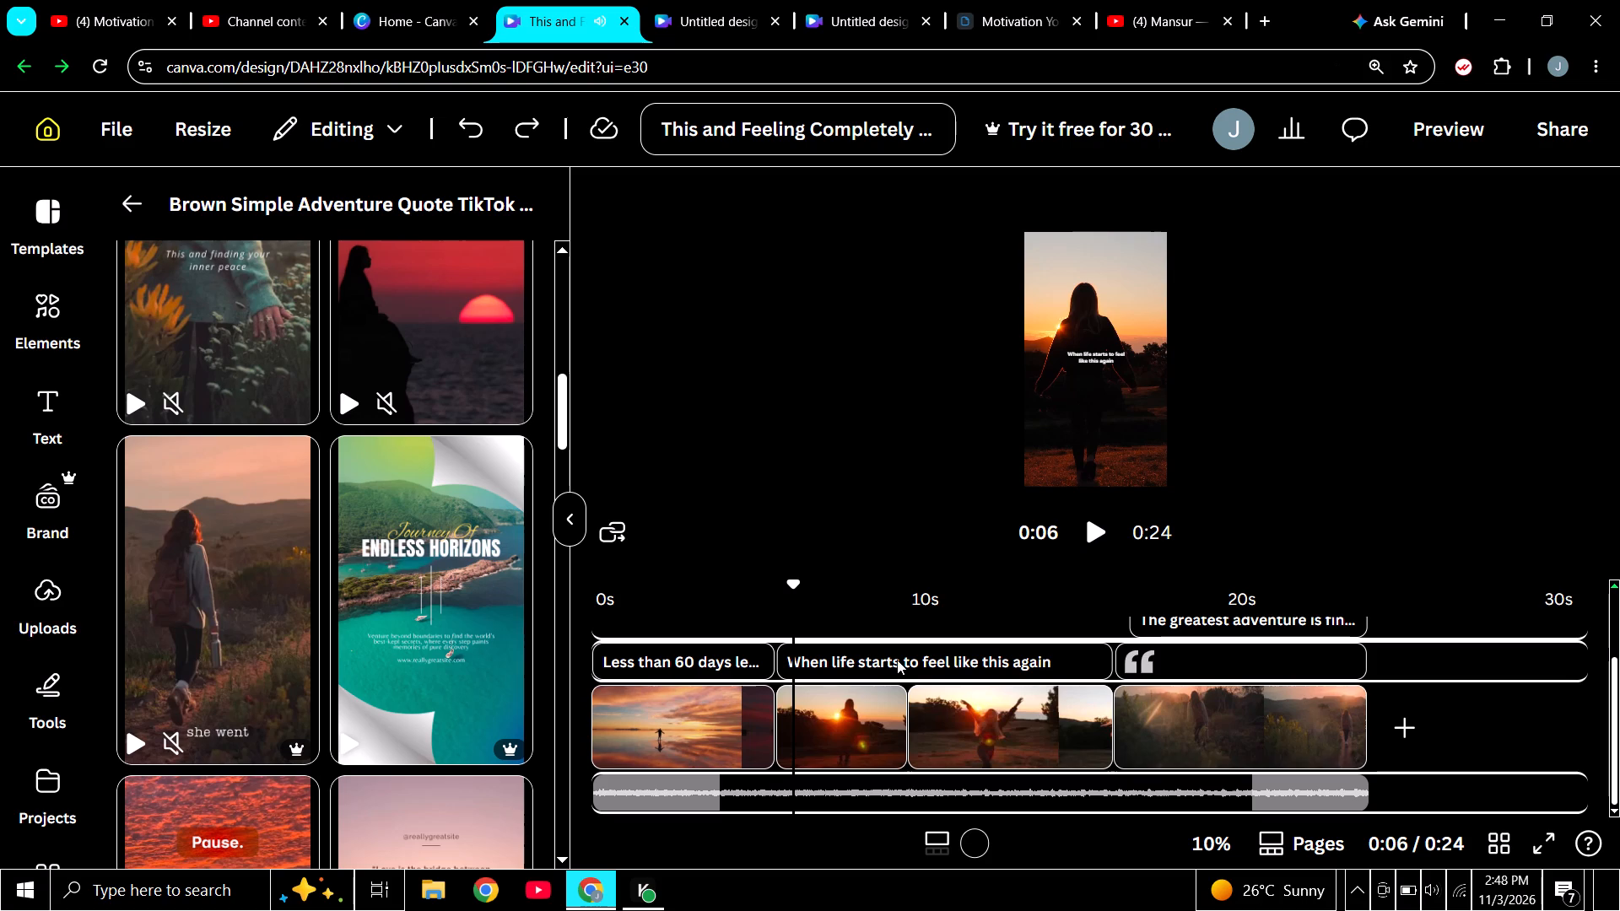